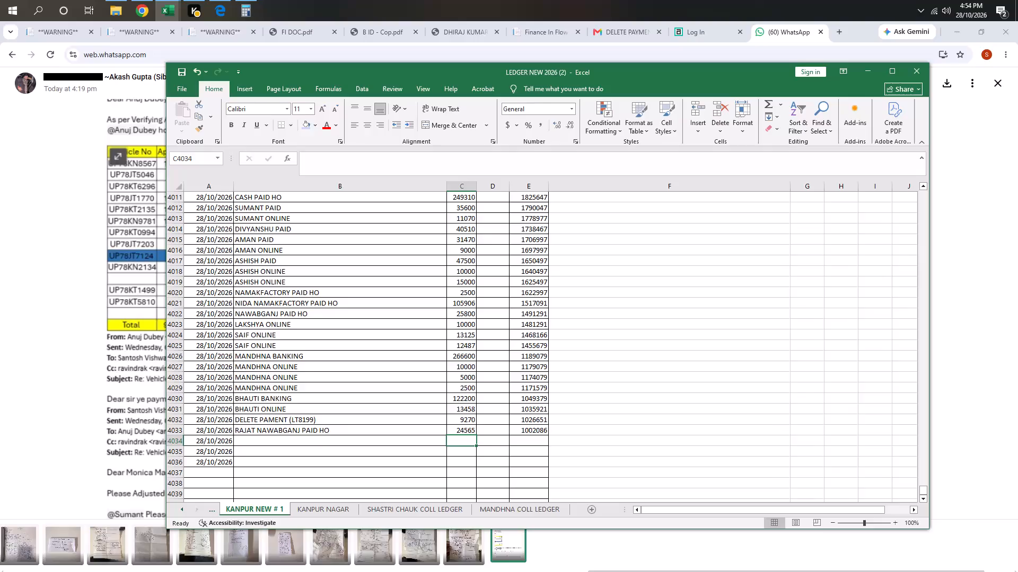
# Enter 69965 as the column C amount in row 4034 and fill the running balance formula down from row 4033.
pyautogui.write('699')
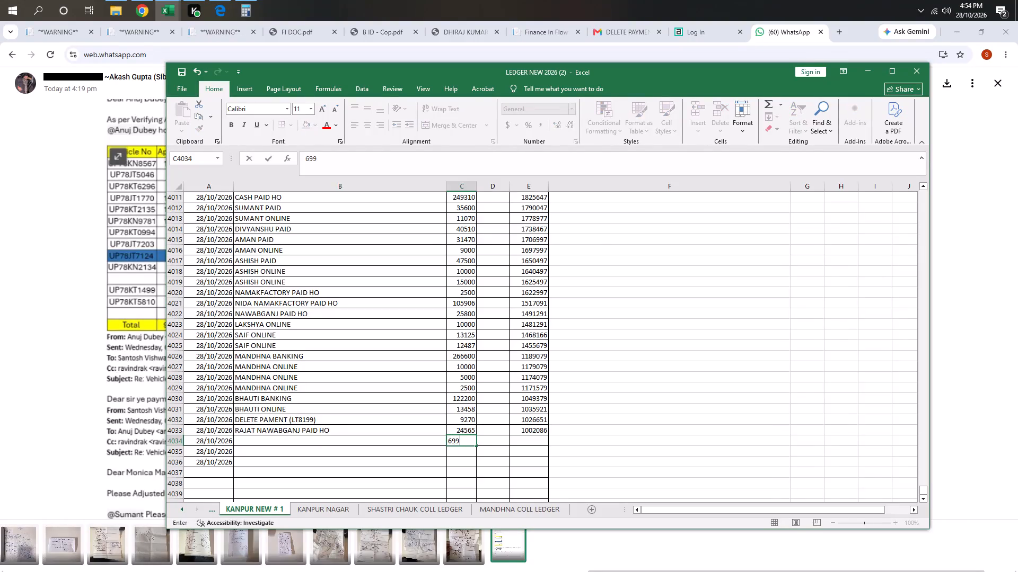
pyautogui.write('65')
pyautogui.press('Right')
pyautogui.press('Right')
pyautogui.press('Up')
pyautogui.hotkey('shift', 'Down')
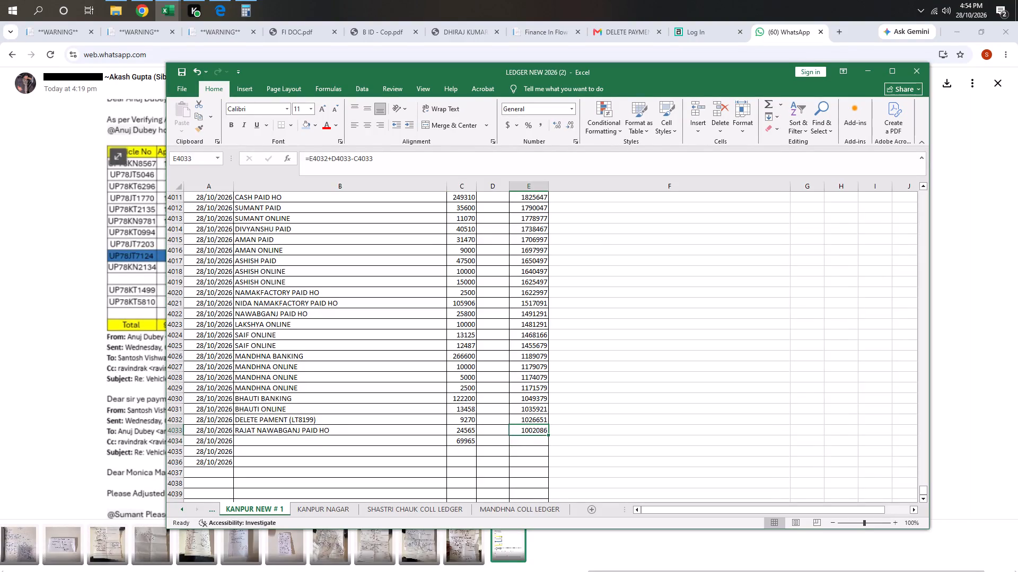
pyautogui.hotkey('ctrl', 'd')
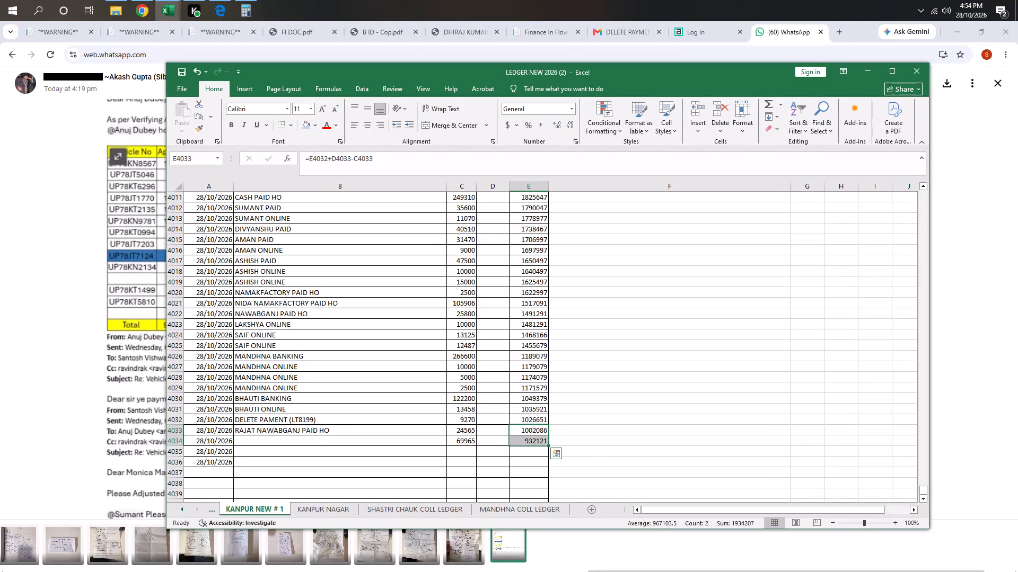
# Select the empty description cell B4034 beside the new ledger amount.
pyautogui.scroll(-1, 443, 433)
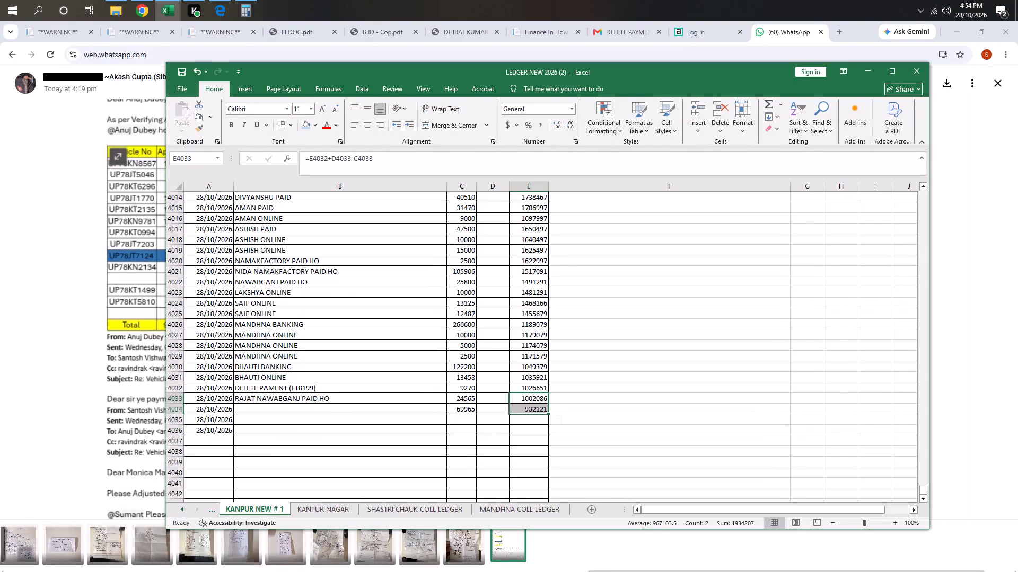
pyautogui.click(412, 412)
pyautogui.scroll(-2, 432, 419)
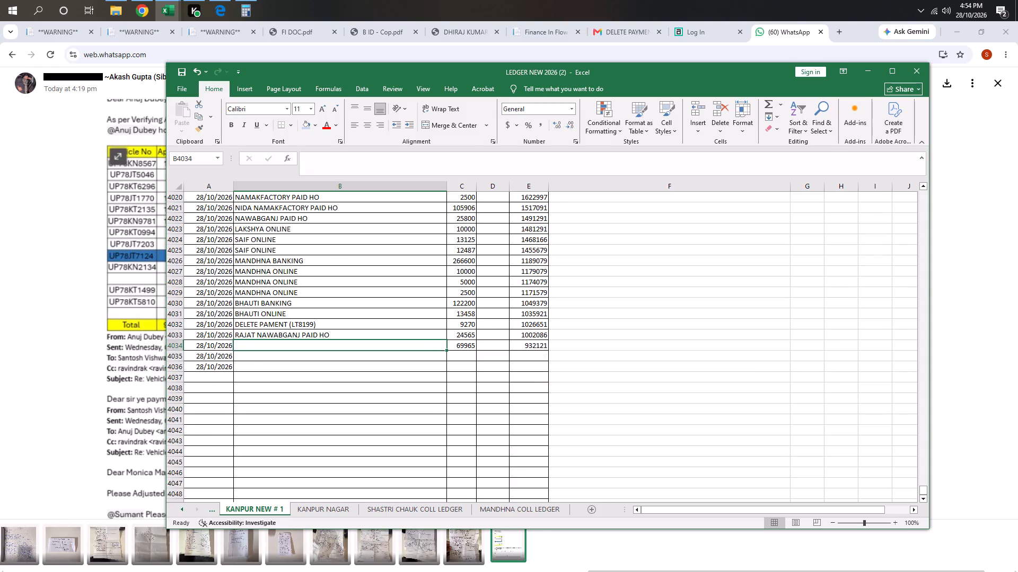
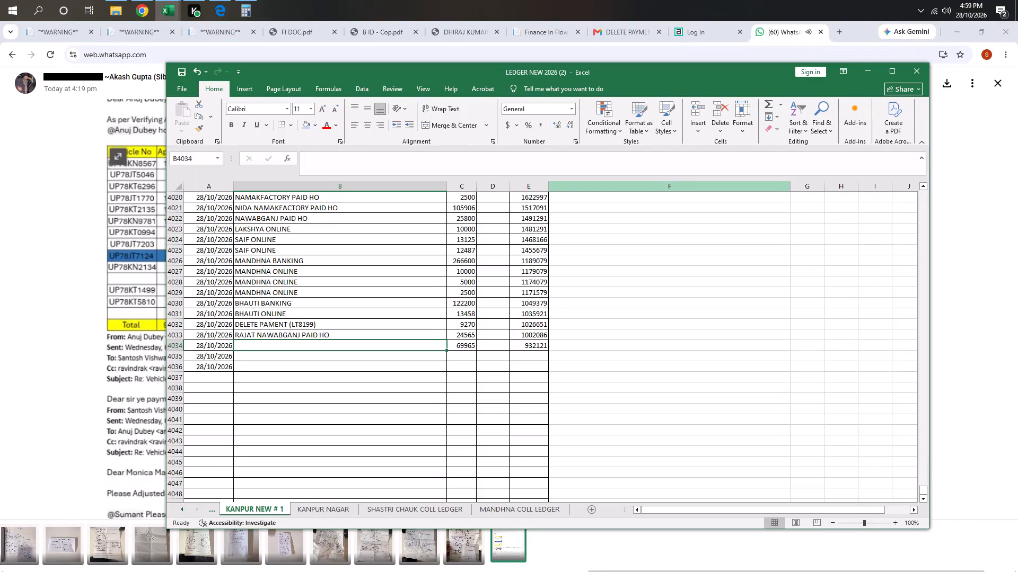
# Refill the running balance formula from E4032 down through E4034, and check the formula in E4033.
pyautogui.click(537, 319)
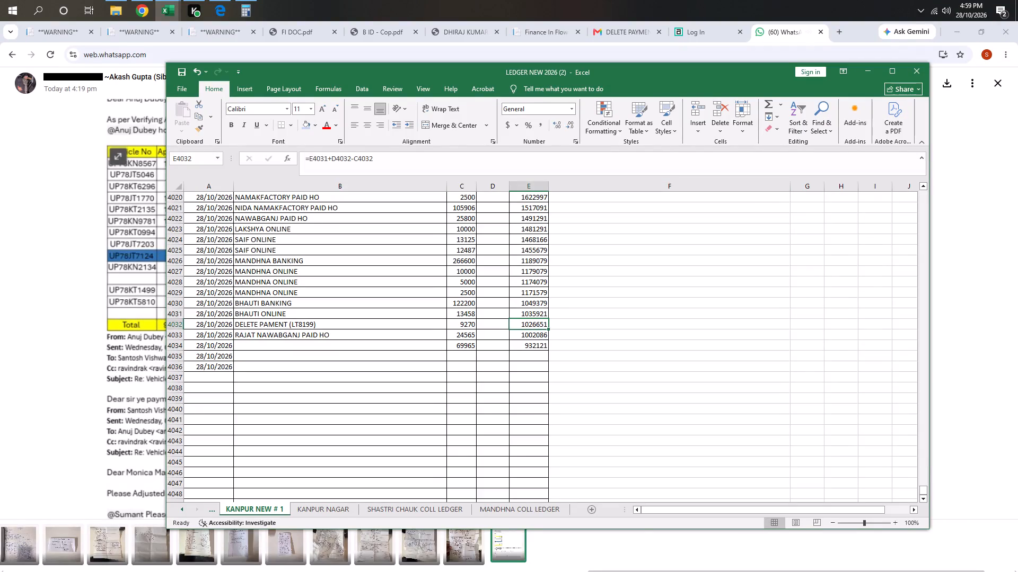
pyautogui.moveTo(549, 330); pyautogui.dragTo(548, 351)
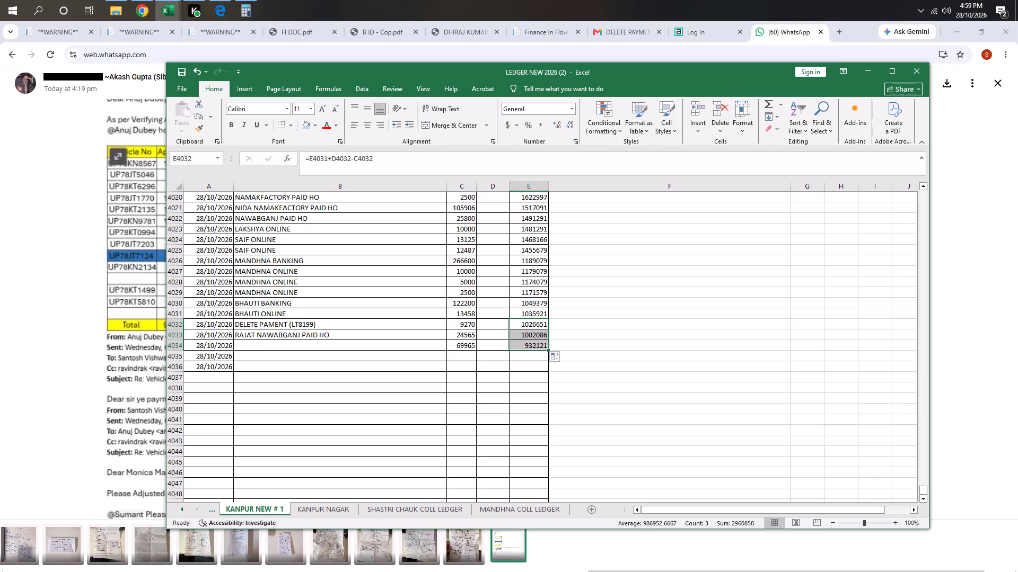
pyautogui.click(529, 335)
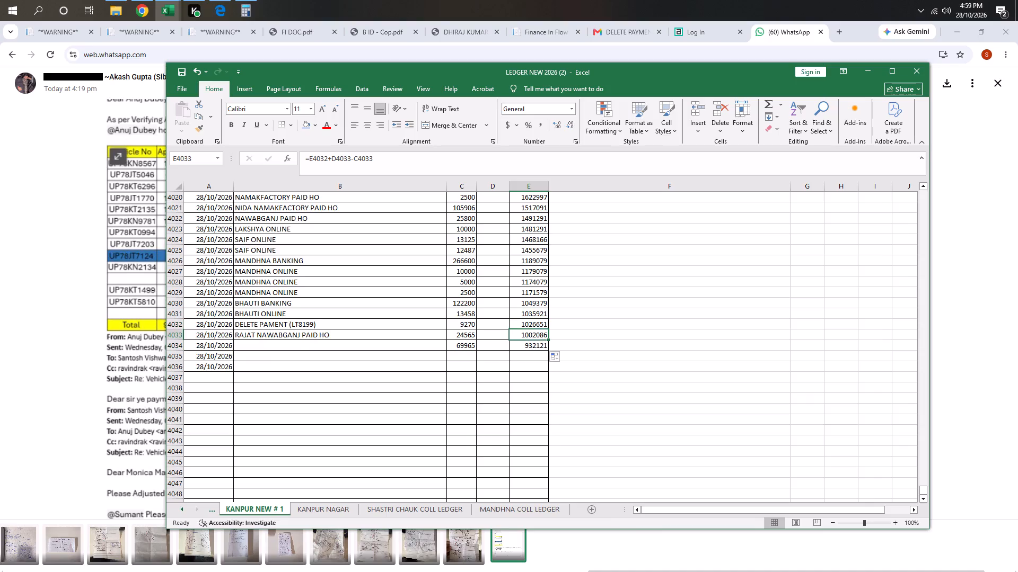
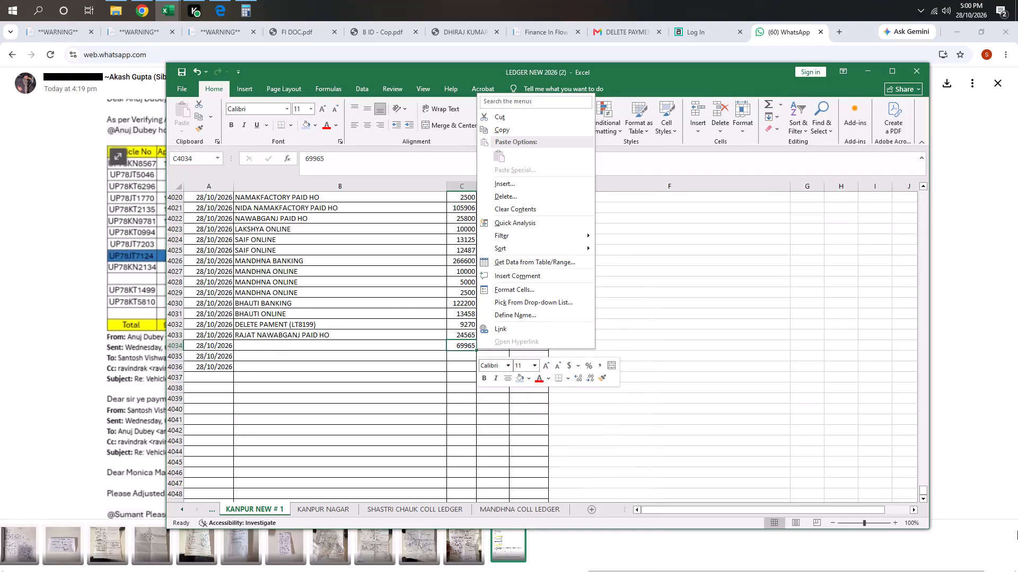
# Refill the running balance formula from E4032 down through E4034, and return to the amount in C4034.
pyautogui.click(356, 391)
pyautogui.click(525, 319)
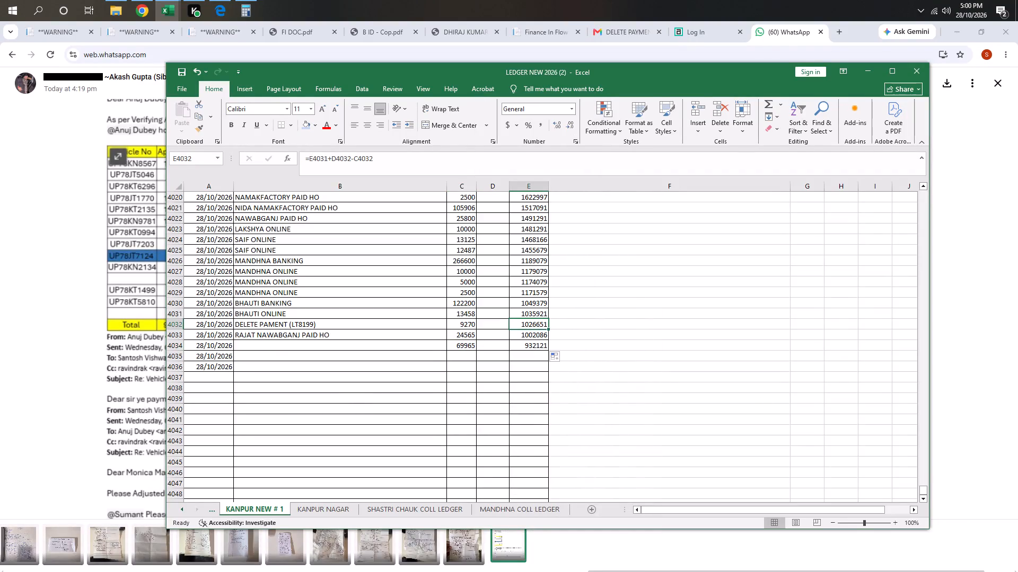
pyautogui.moveTo(549, 327); pyautogui.dragTo(548, 347)
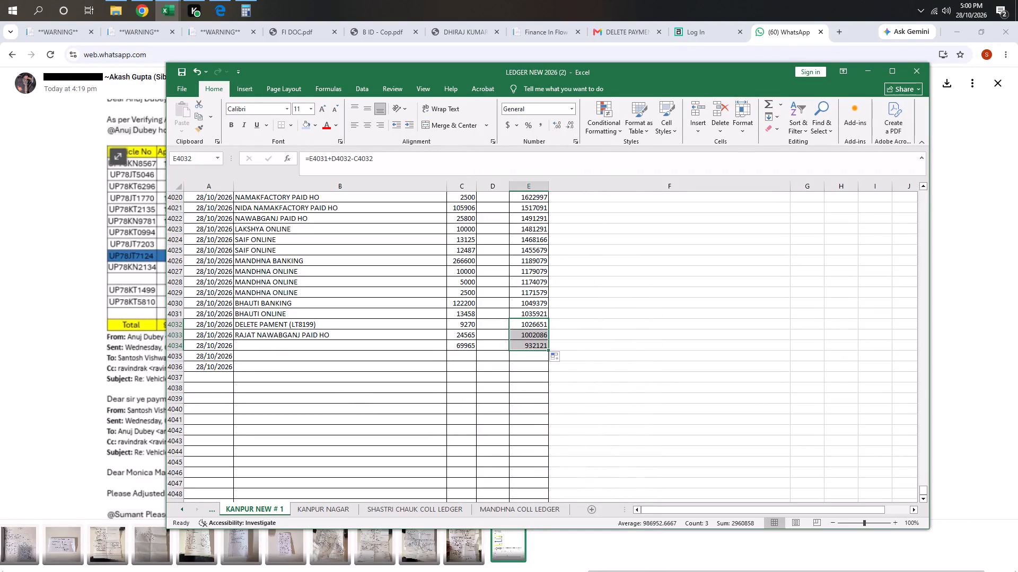
pyautogui.click(476, 376)
pyautogui.click(464, 349)
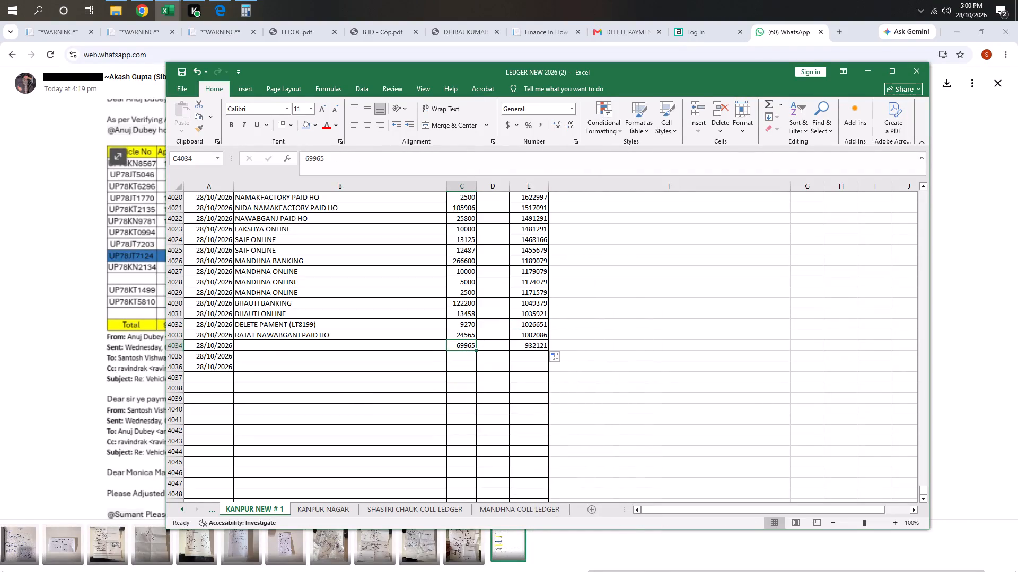
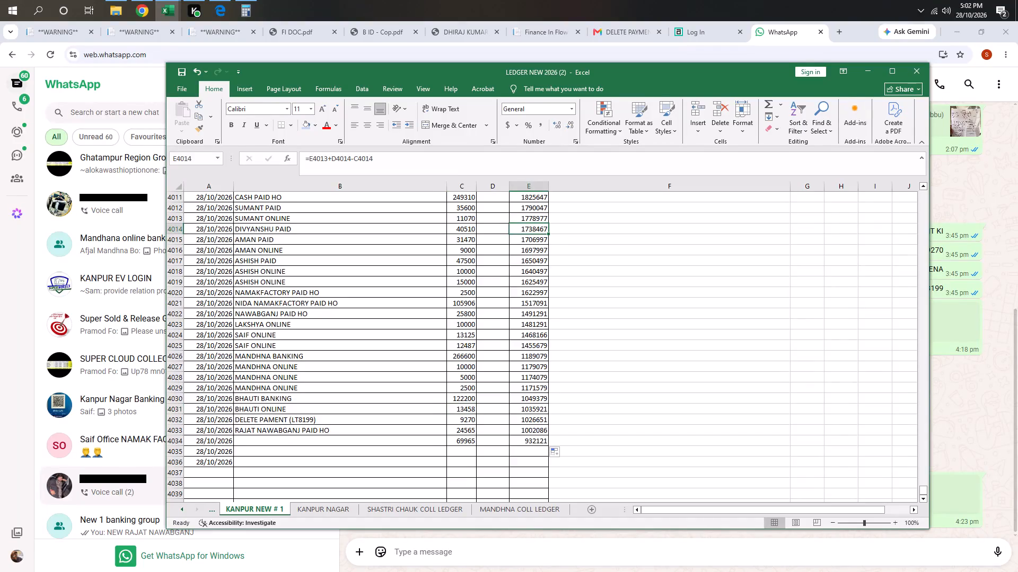
# Refill the running balance formula from E4014 down through E4034, and return to the amount in C4034.
pyautogui.doubleClick(548, 233)
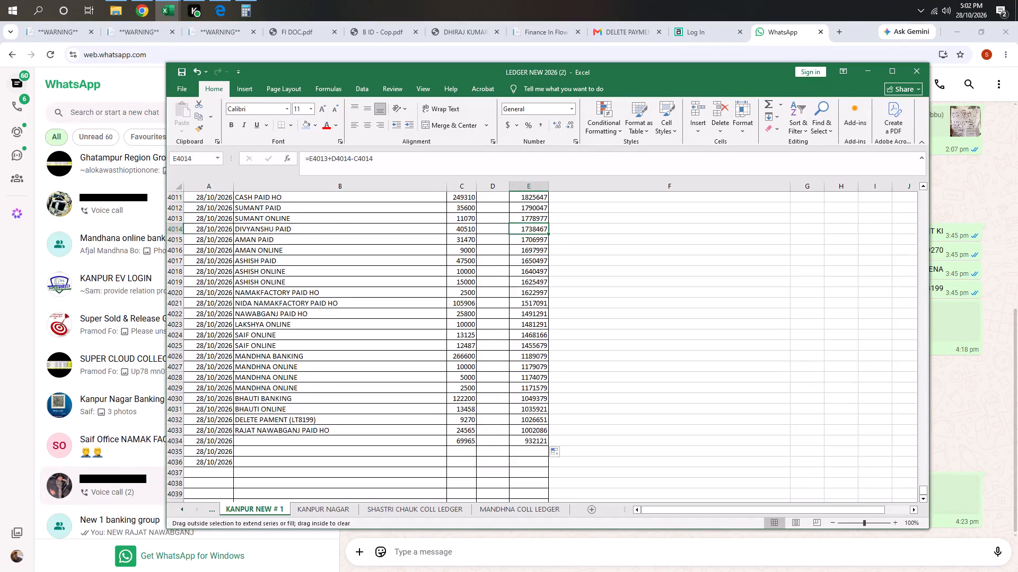
pyautogui.scroll(-2, 447, 382)
pyautogui.click(474, 385)
pyautogui.click(469, 380)
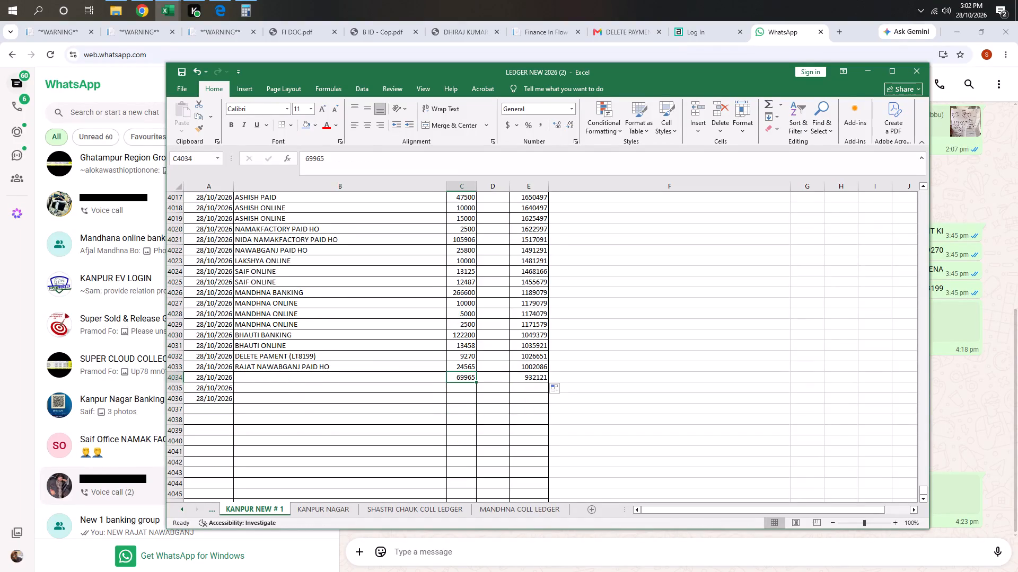
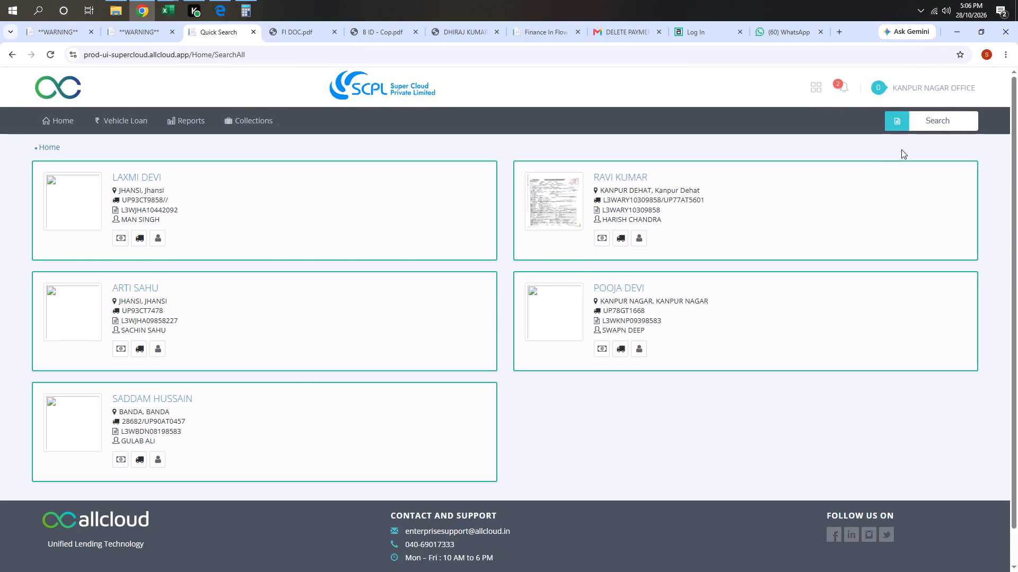
# Activate the loan portal's quick search field for a new search.
pyautogui.click(942, 120)
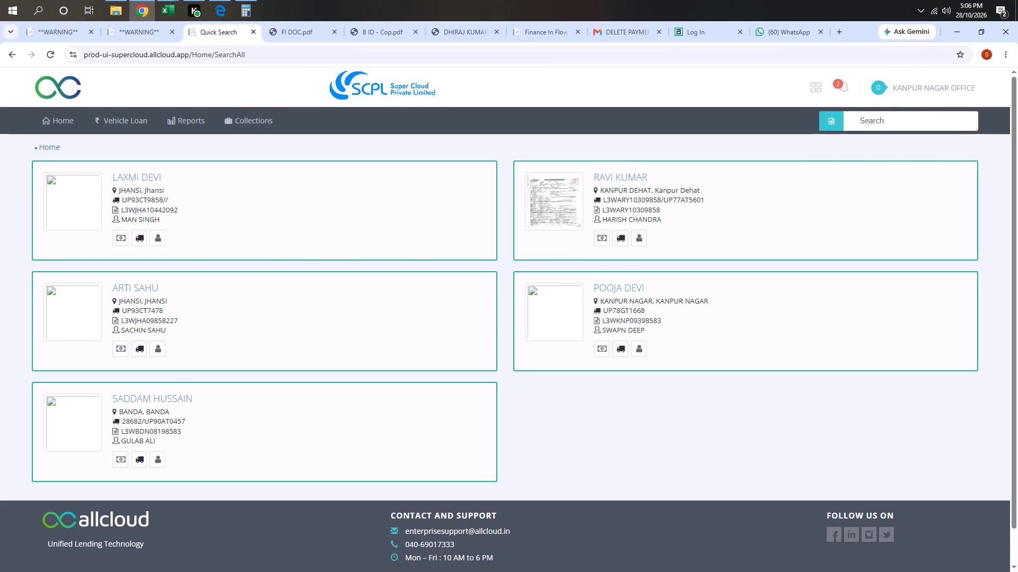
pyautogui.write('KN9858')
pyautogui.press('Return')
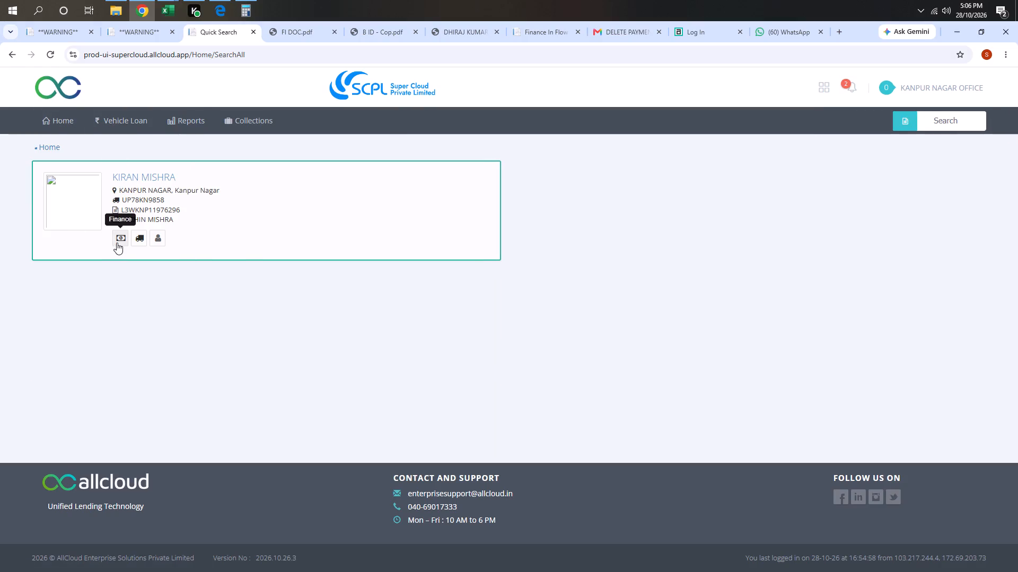
pyautogui.click(117, 243)
pyautogui.scroll(-2, 422, 375)
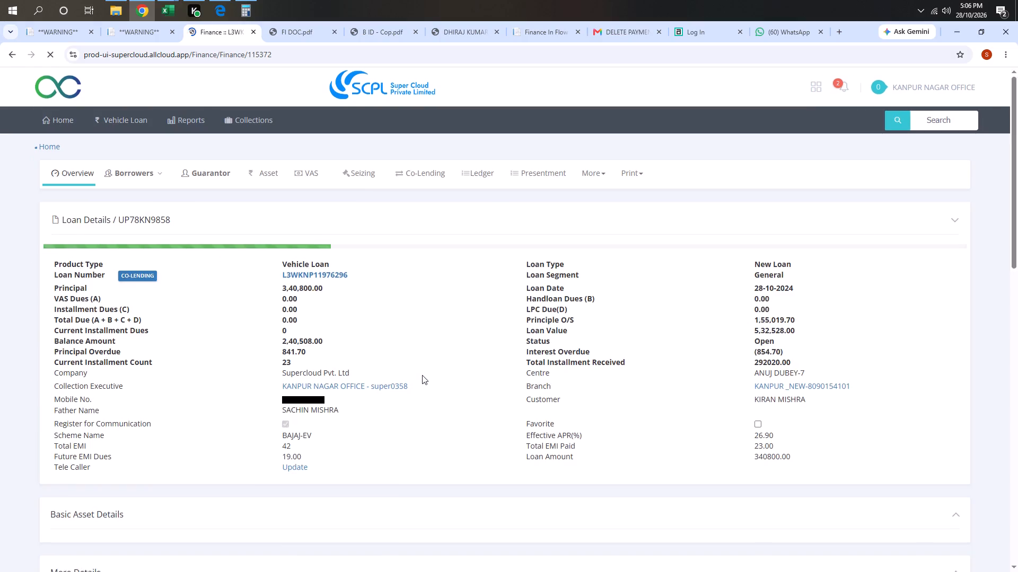
pyautogui.scroll(-12, 422, 375)
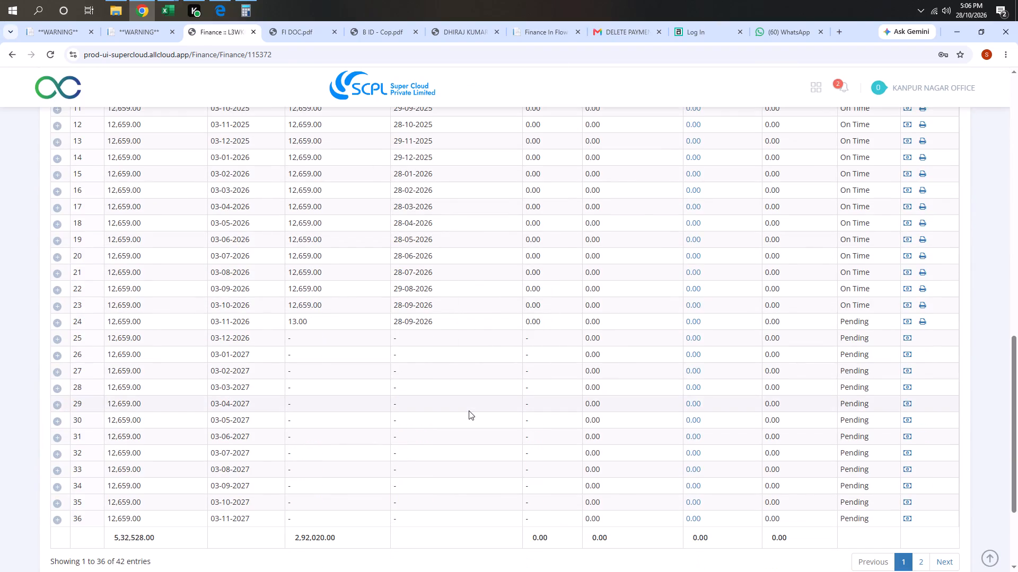
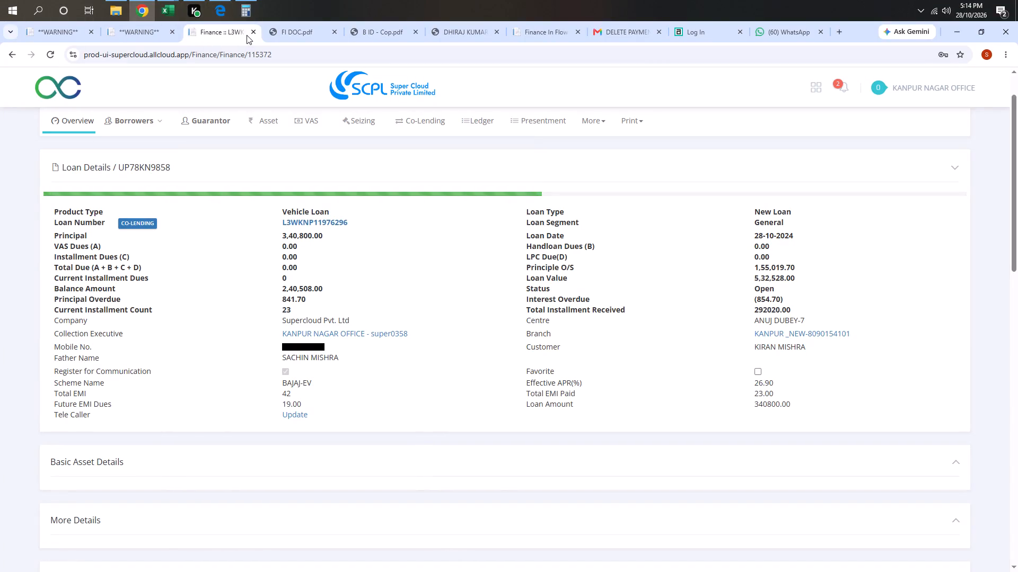
# Close the four unneeded browser tabs between the loan's finance page and the payment-deletion e-mail, including FI DOC.pdf and B ID.
pyautogui.doubleClick(335, 32)
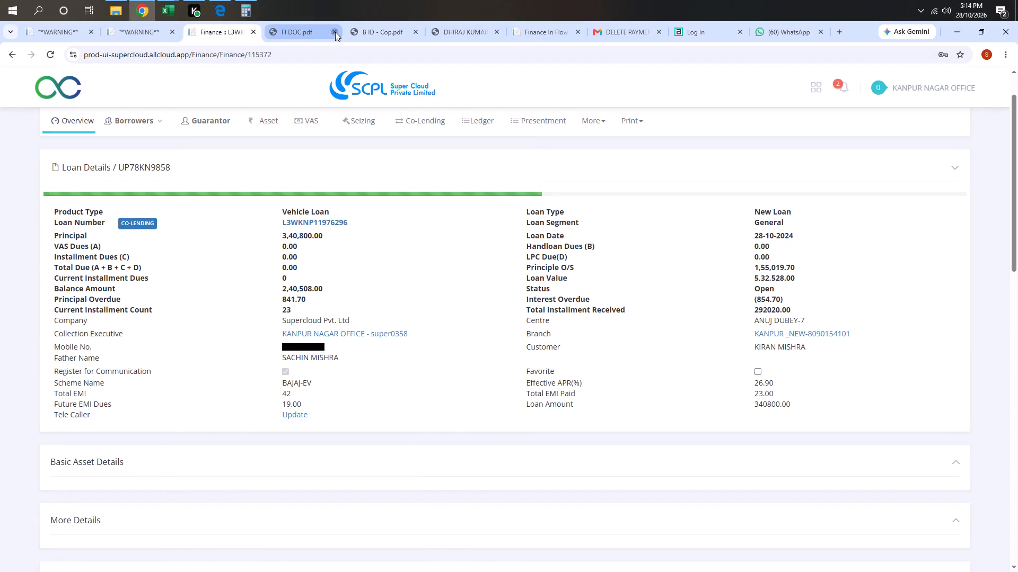
pyautogui.click(335, 32)
pyautogui.click(335, 32)
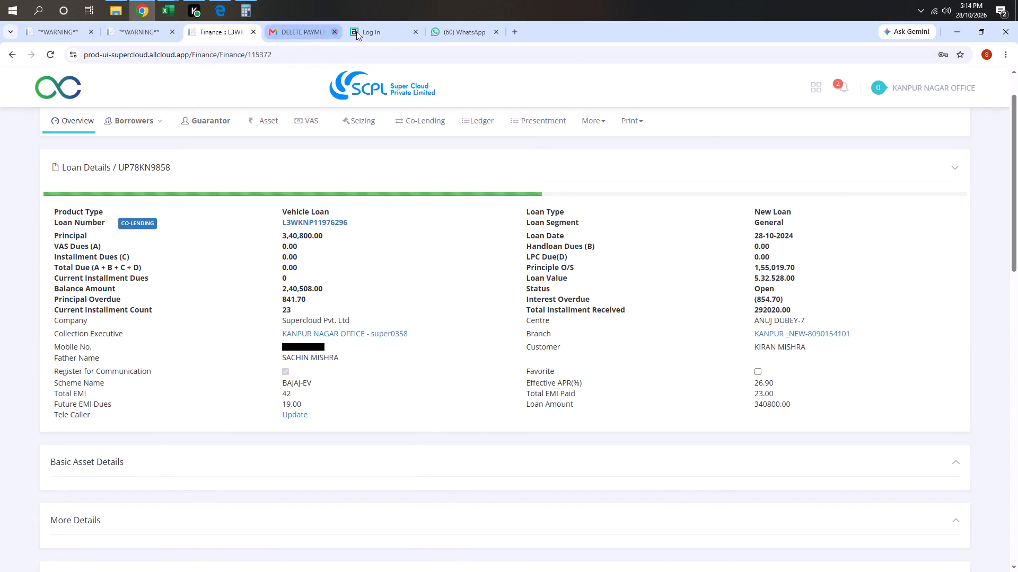
pyautogui.scroll(-8, 442, 282)
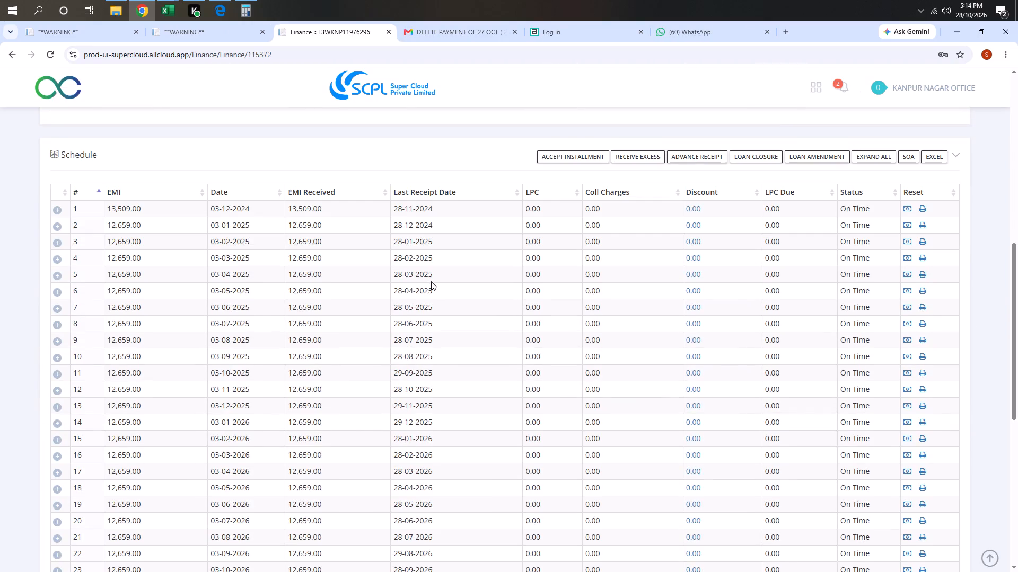
pyautogui.click(548, 157)
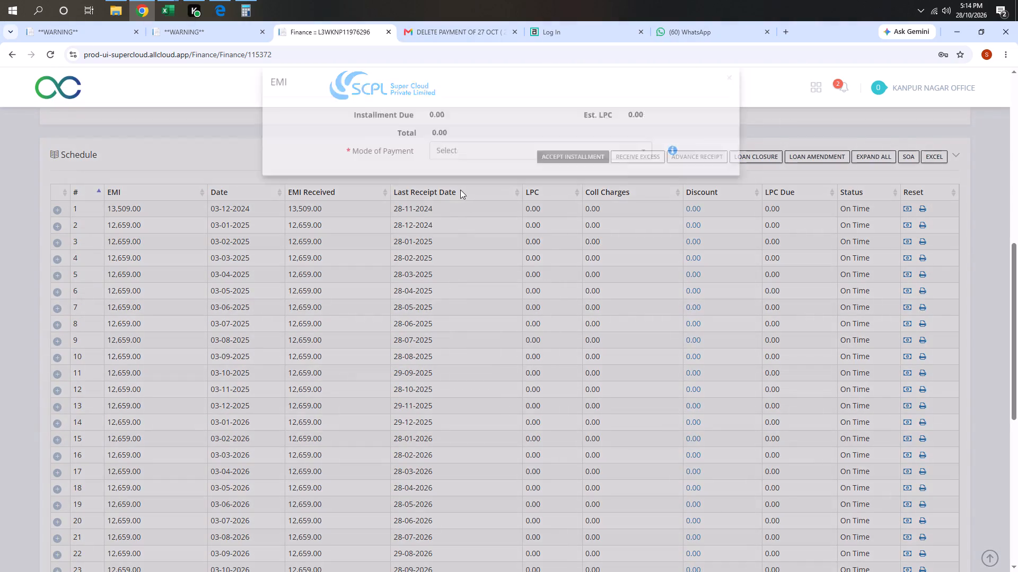
pyautogui.click(458, 168)
pyautogui.click(452, 218)
pyautogui.click(456, 193)
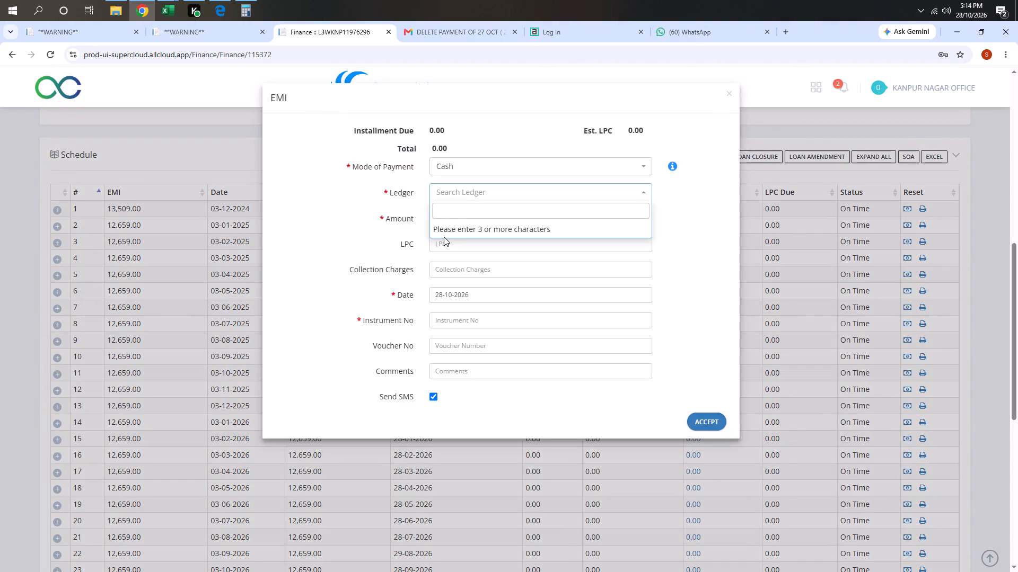
pyautogui.write('CAS')
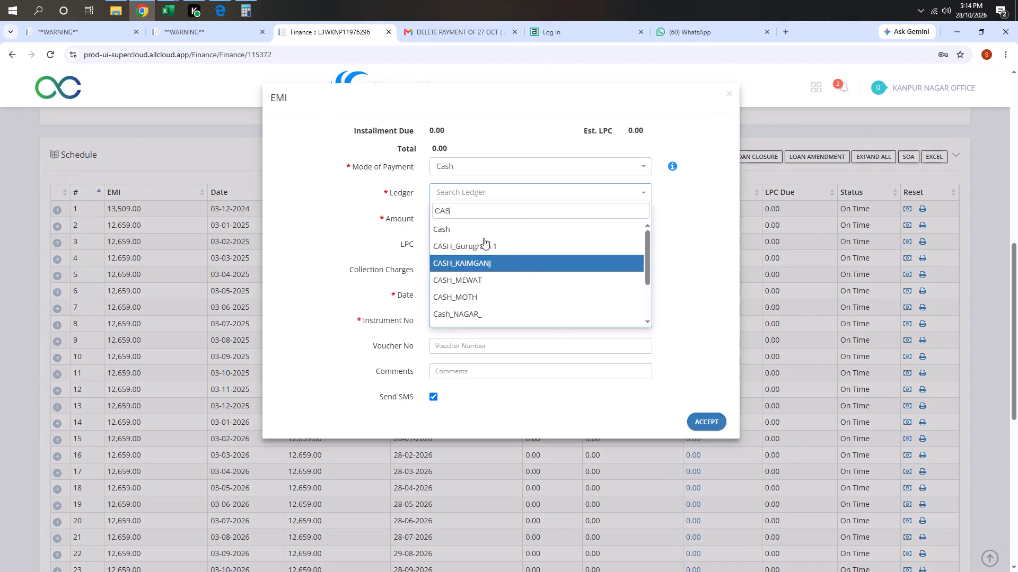
pyautogui.click(477, 226)
pyautogui.moveTo(477, 222); pyautogui.dragTo(365, 225)
pyautogui.write('964')
pyautogui.press('0')
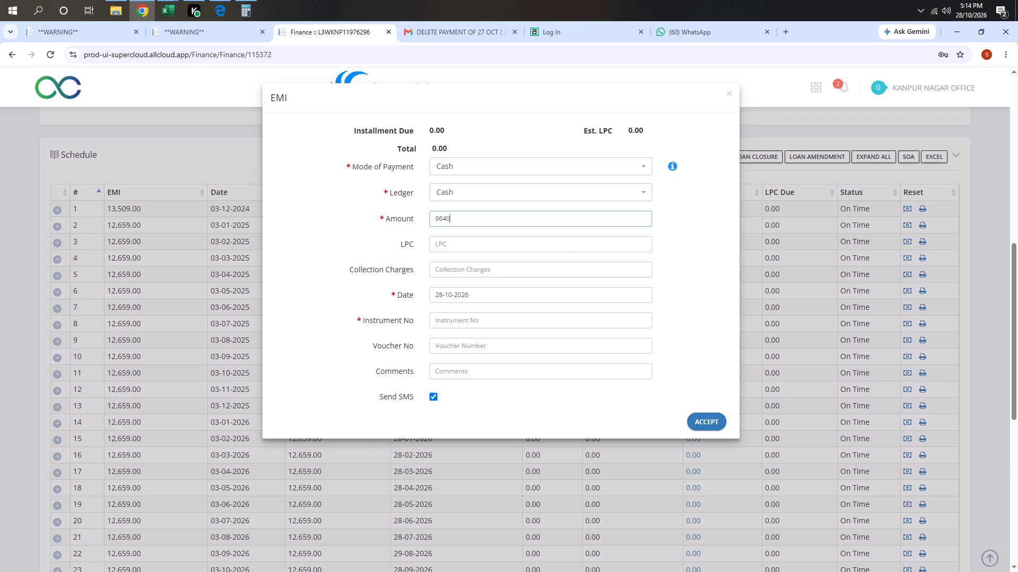
pyautogui.click(694, 418)
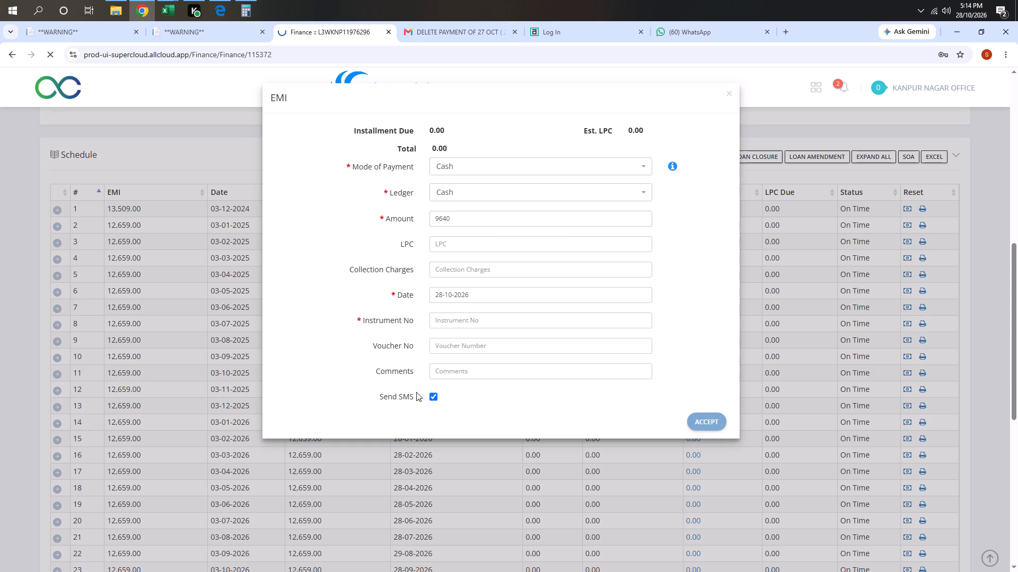
pyautogui.scroll(-4, 413, 390)
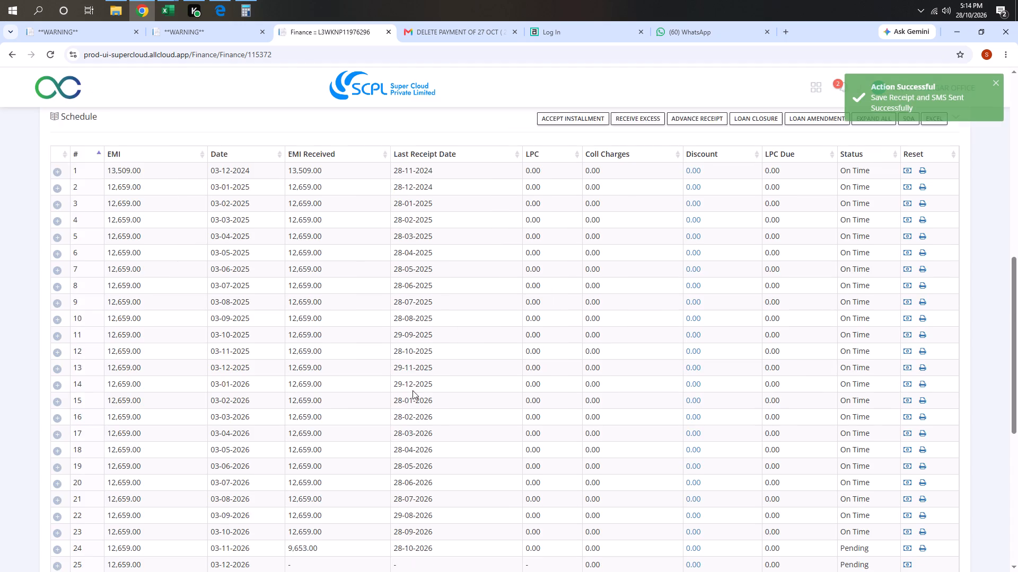
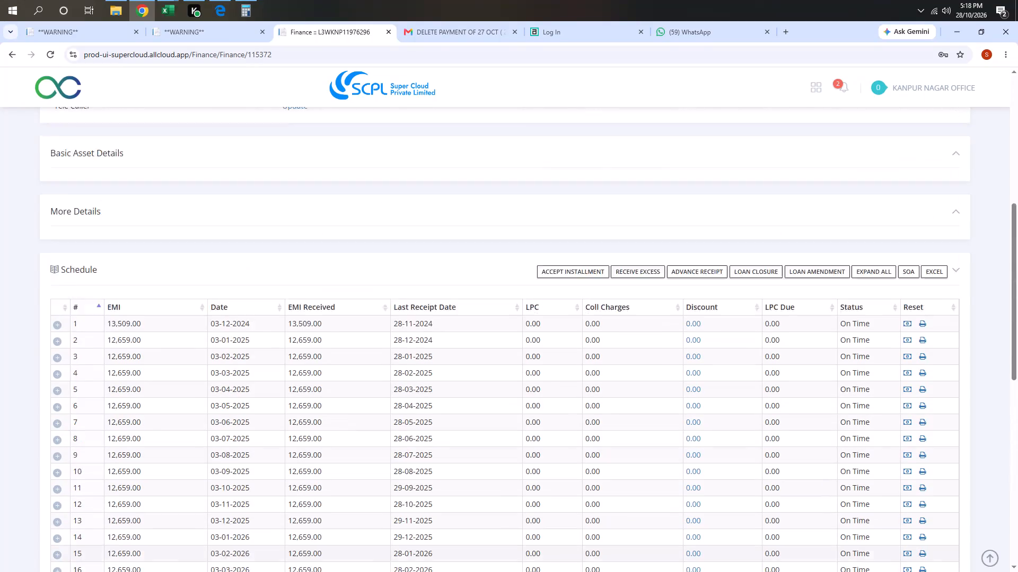
# Start an installment receipt on the open vehicle loan with Bank as the mode of payment.
pyautogui.click(571, 314)
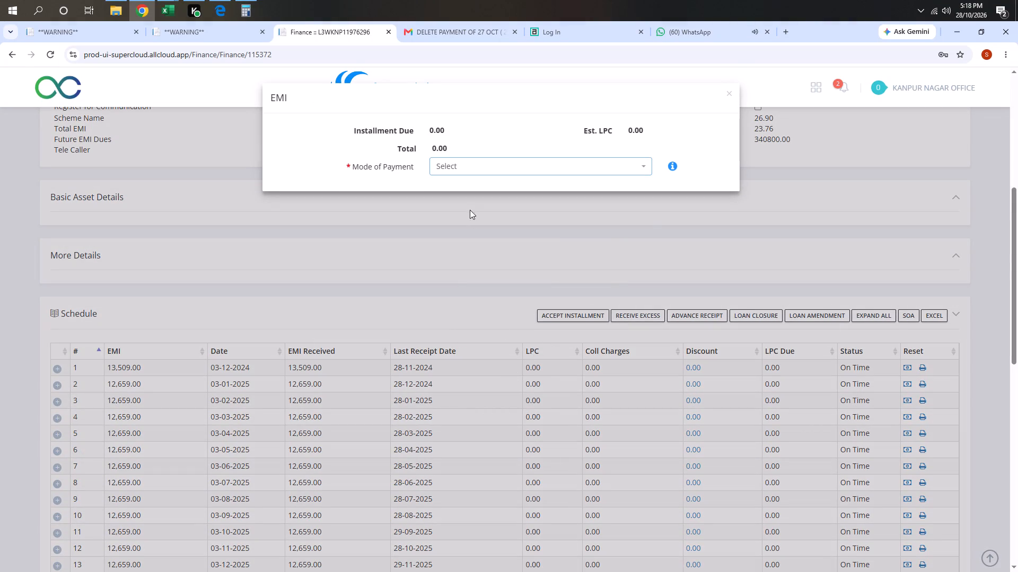
pyautogui.click(471, 165)
pyautogui.click(475, 234)
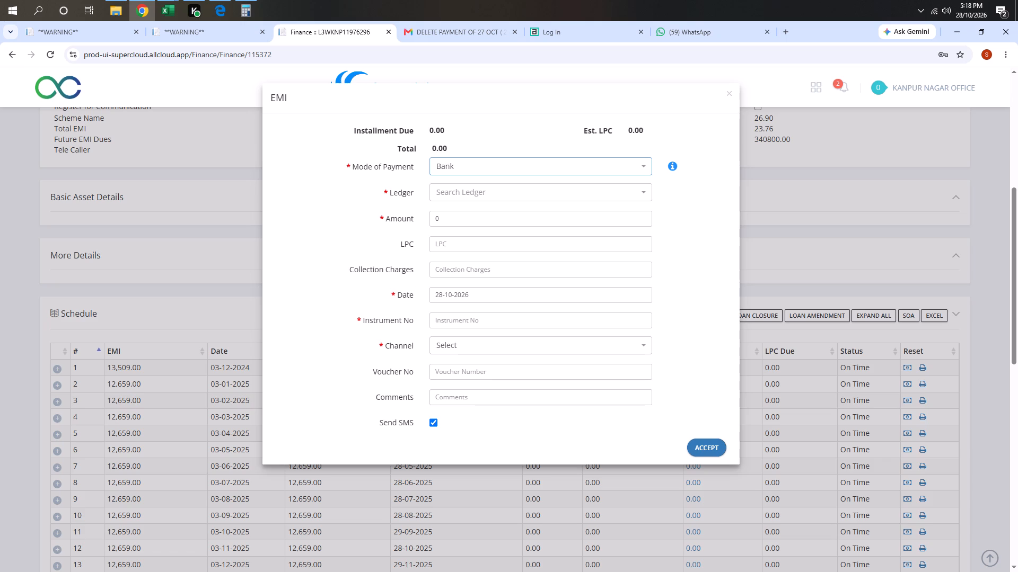
# Complete and submit the installment receipt with ledger HDFC BANK, amount 3020, instrument number 1111 and channel UPI.
pyautogui.click(453, 194)
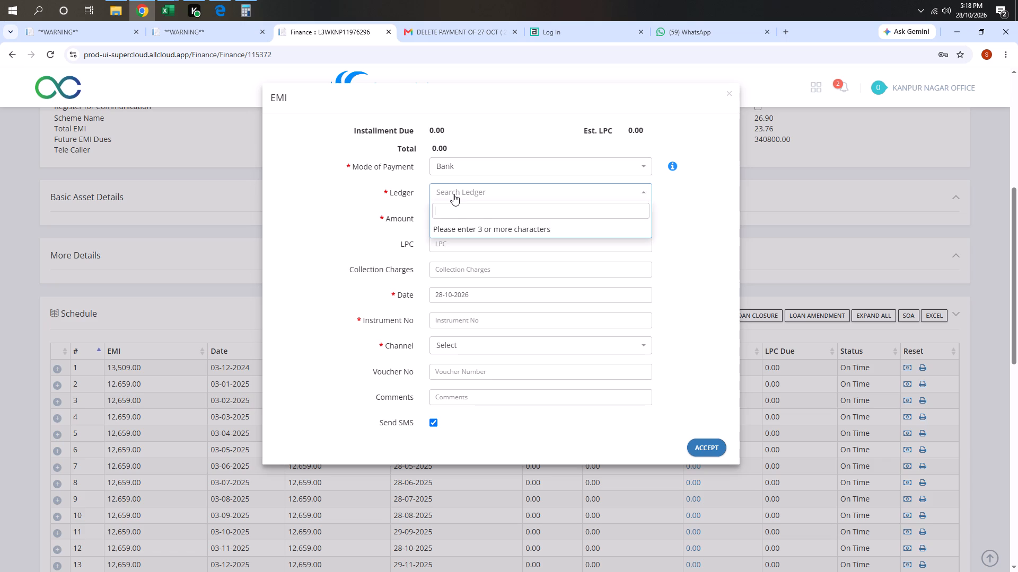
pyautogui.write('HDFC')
pyautogui.click(462, 229)
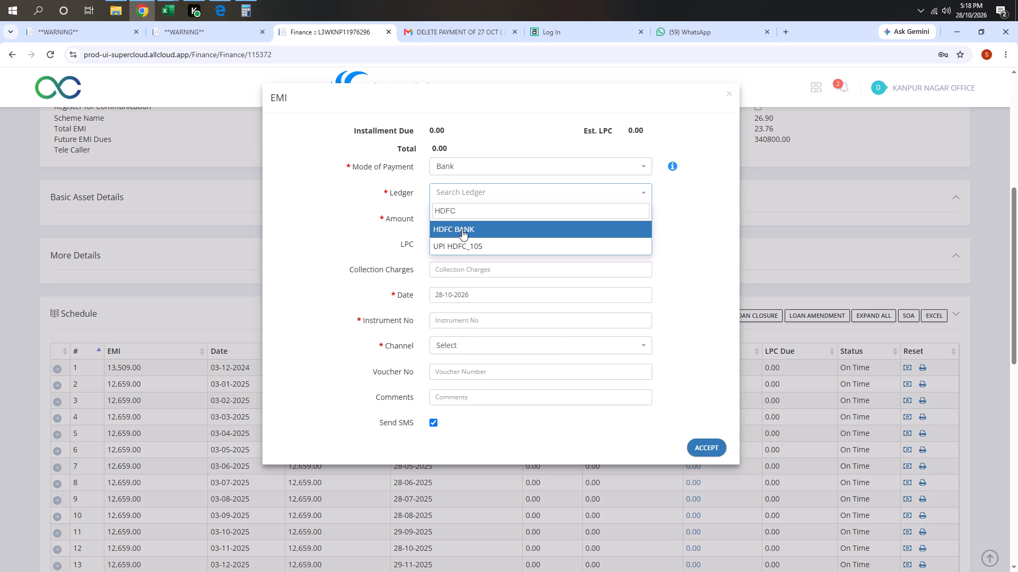
pyautogui.moveTo(487, 218); pyautogui.dragTo(407, 206)
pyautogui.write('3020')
pyautogui.click(465, 320)
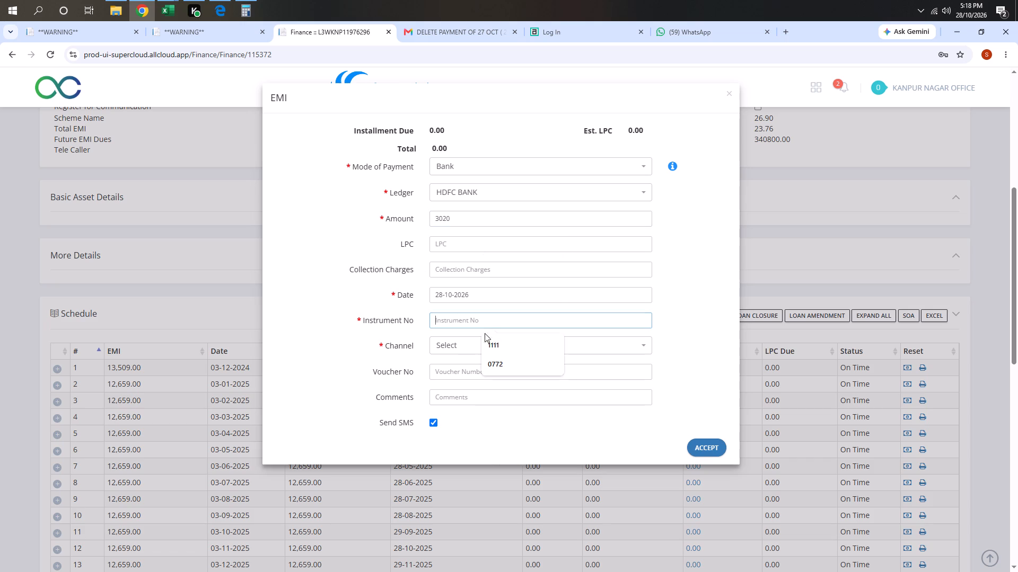
pyautogui.click(493, 337)
pyautogui.click(488, 344)
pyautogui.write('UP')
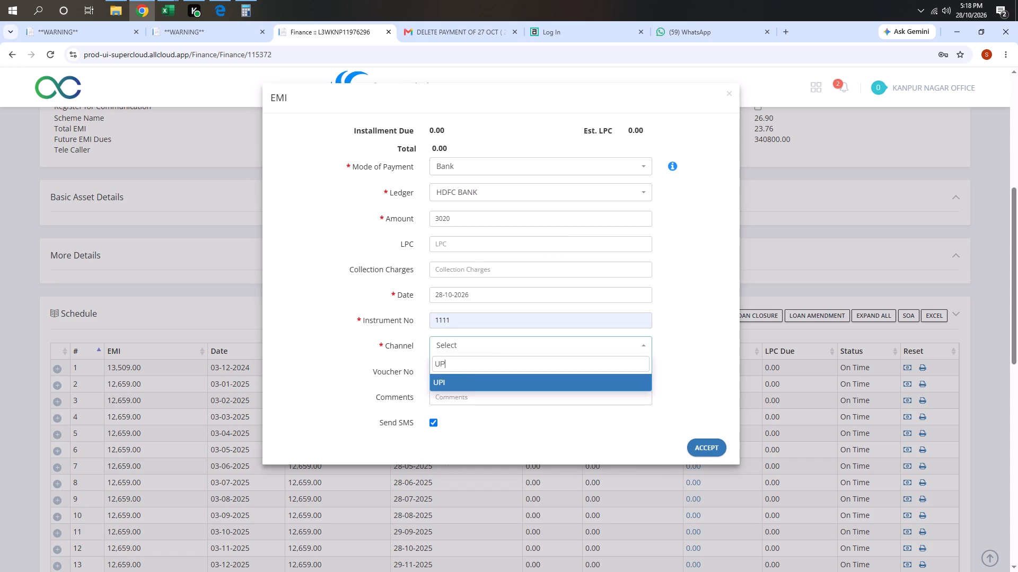
pyautogui.click(455, 377)
pyautogui.click(698, 451)
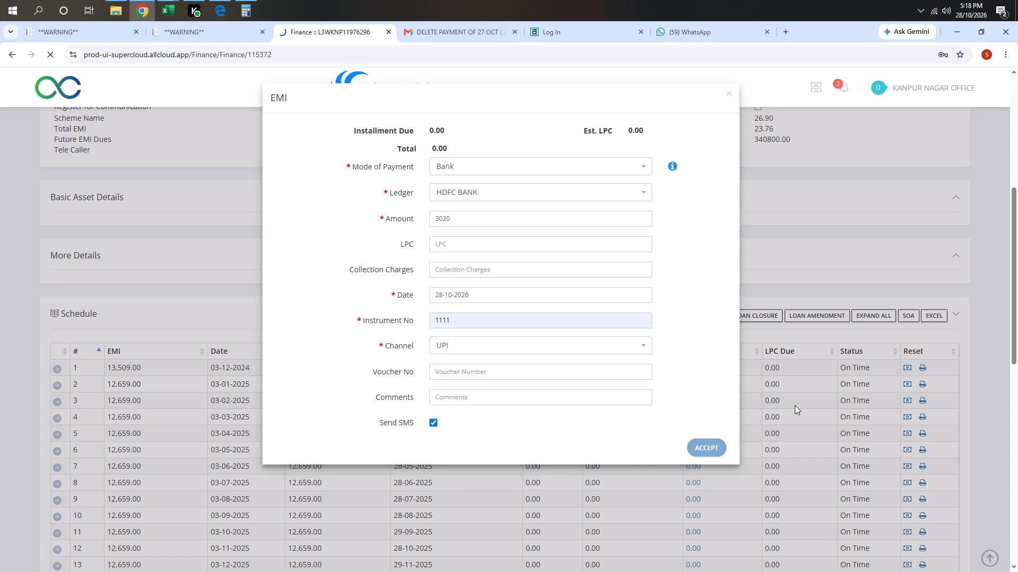
# Open the receipts for installment 24 from the loan's schedule and print only page 2.
pyautogui.scroll(-5, 821, 382)
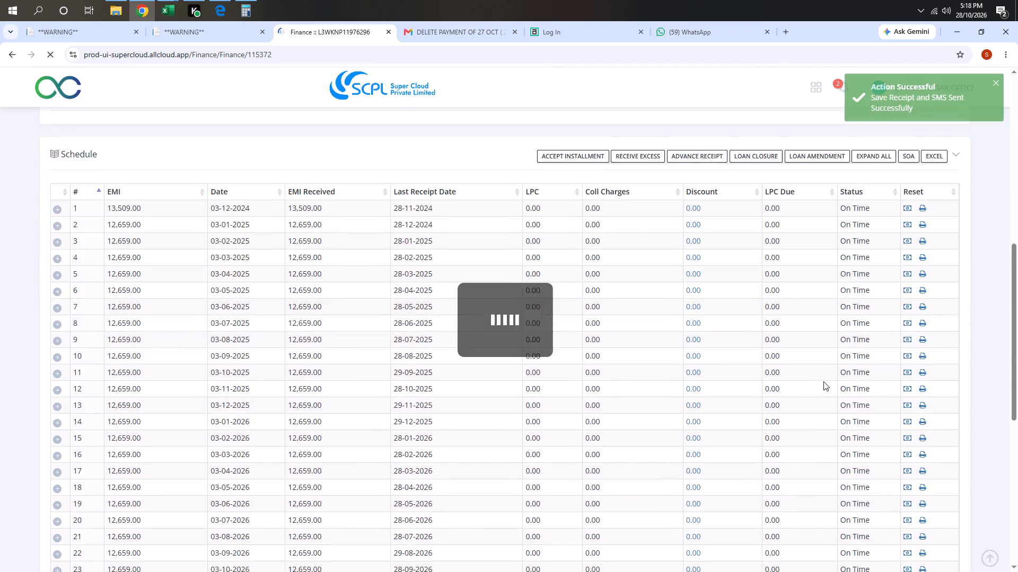
pyautogui.scroll(-3, 823, 381)
pyautogui.tripleClick(922, 324)
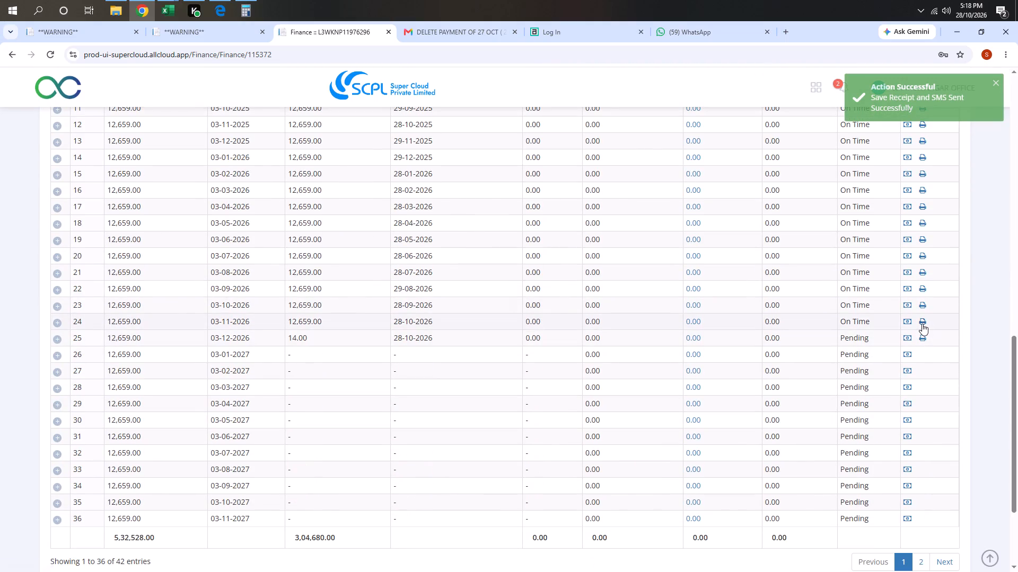
pyautogui.tripleClick(922, 324)
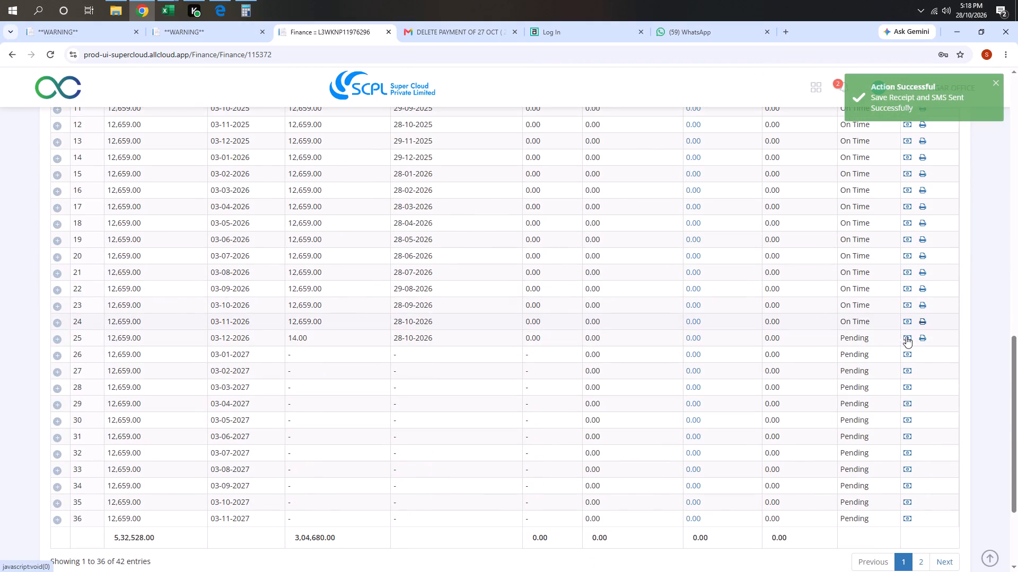
pyautogui.tripleClick(920, 322)
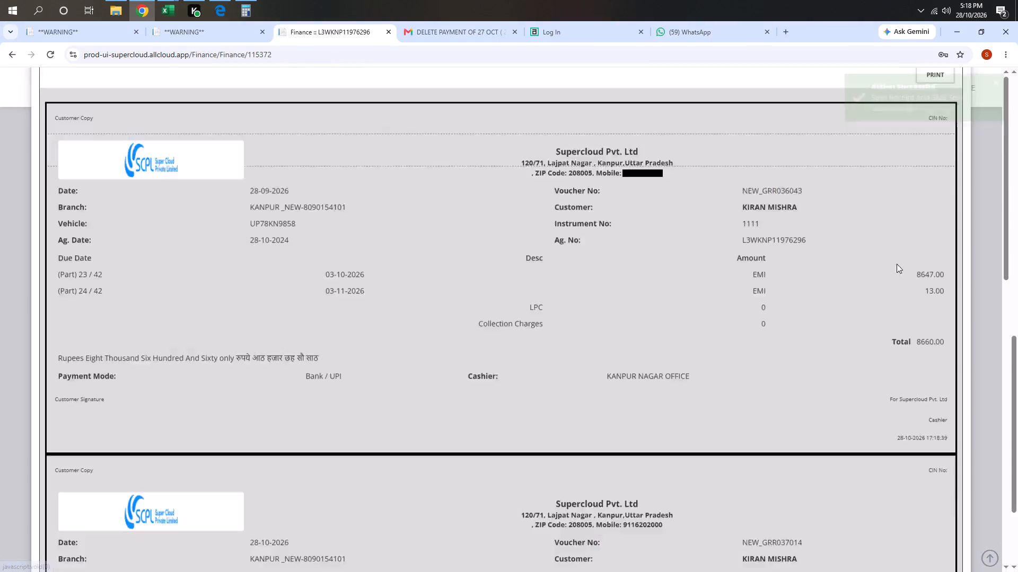
pyautogui.click(937, 133)
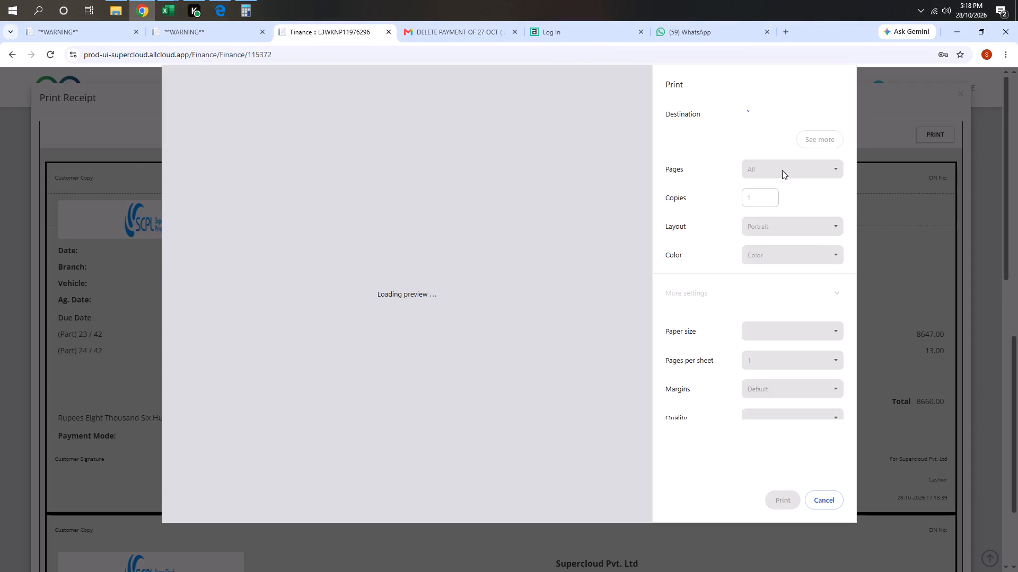
pyautogui.click(778, 172)
pyautogui.click(773, 228)
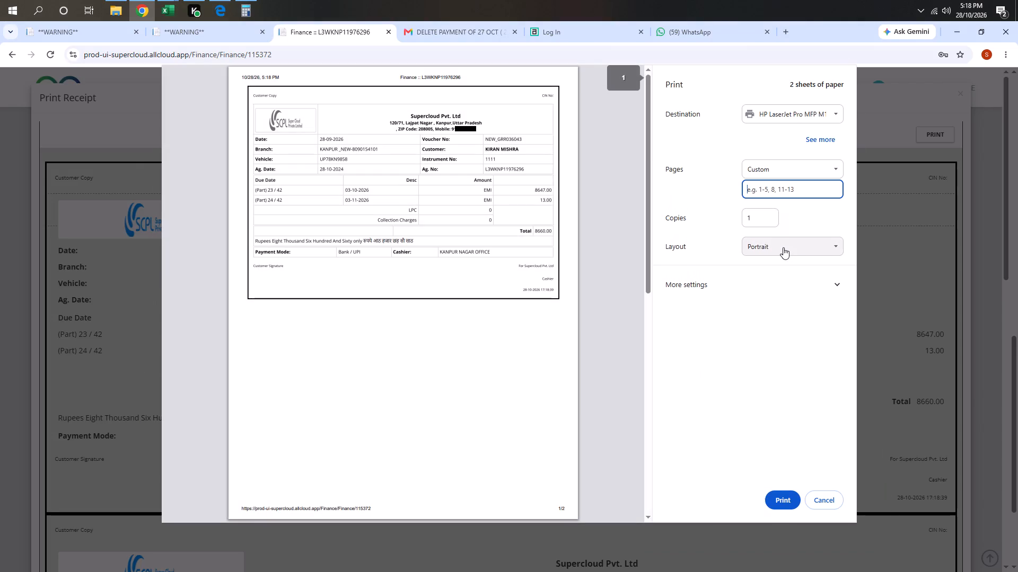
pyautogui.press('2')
pyautogui.click(778, 503)
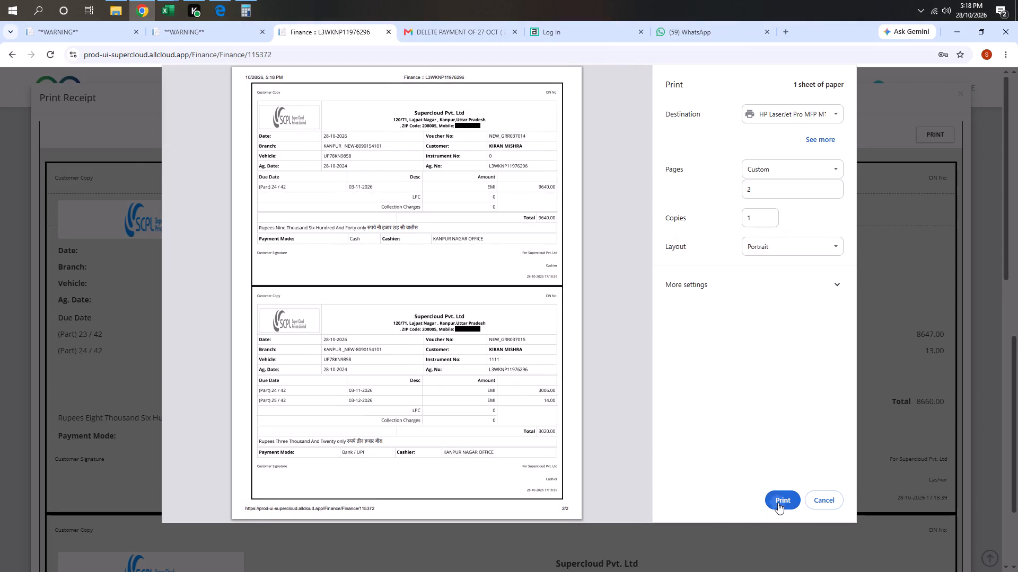
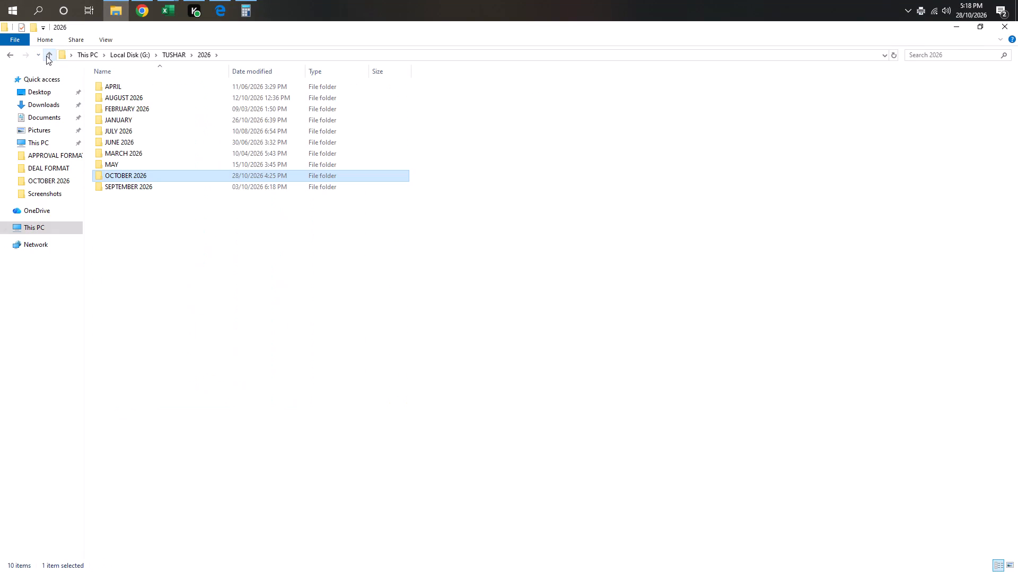
# Open the JANUARY folder inside the 2026 folder and look through its files.
pyautogui.click(116, 122)
pyautogui.doubleClick(144, 121)
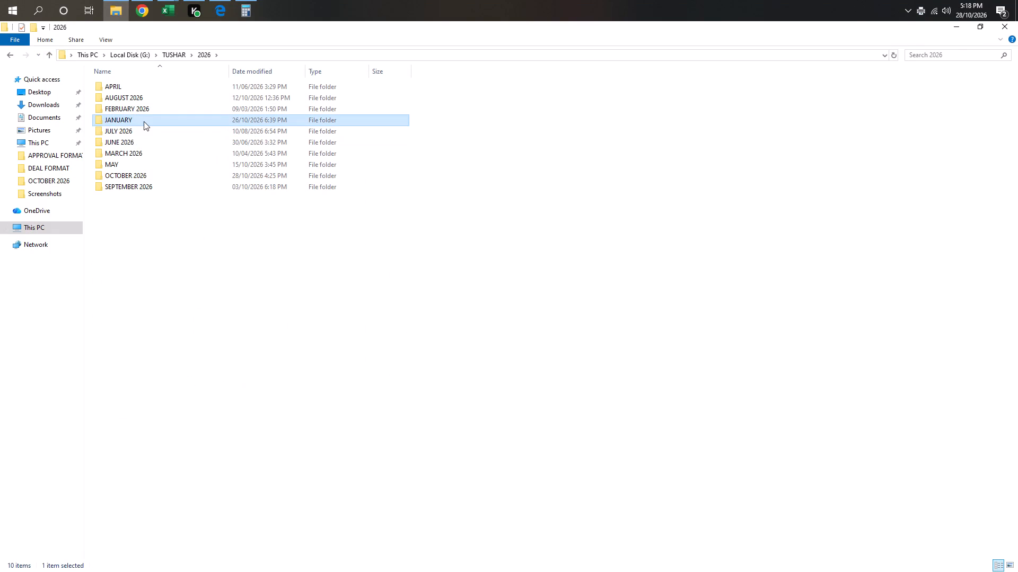
pyautogui.scroll(-8, 232, 277)
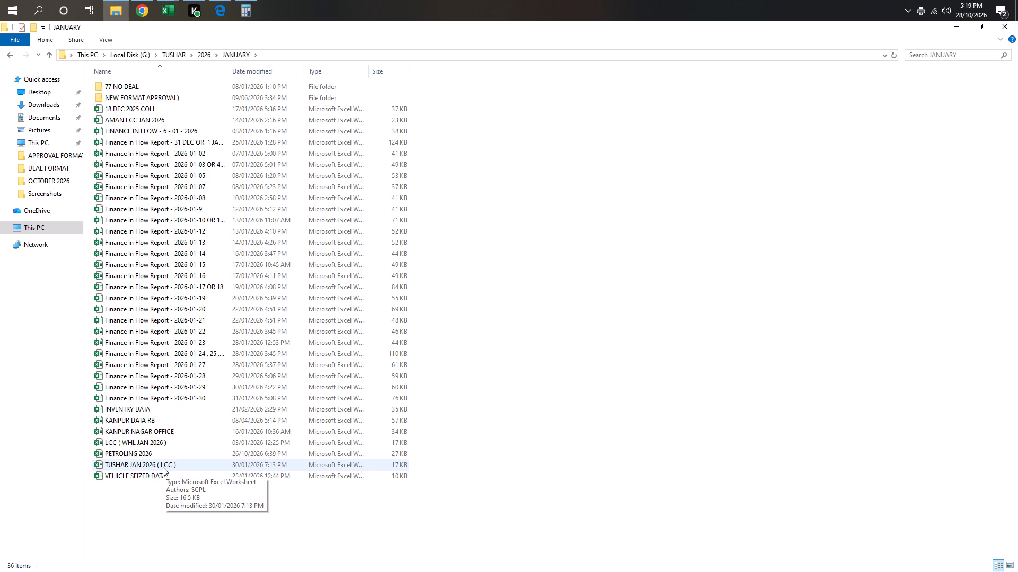
# Open the PETROLING 2026 workbook from the JANUARY folder.
pyautogui.press('Tab')
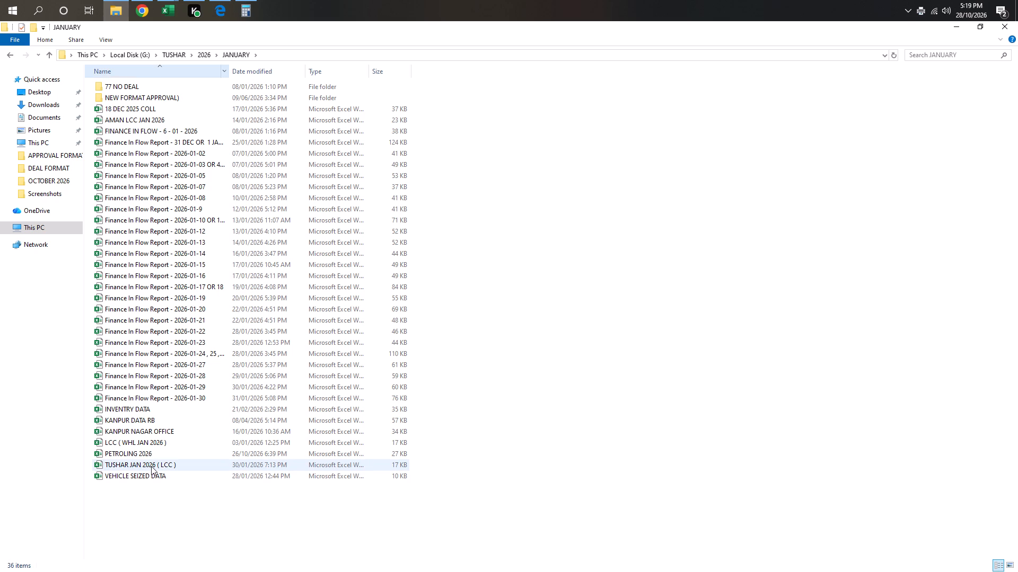
pyautogui.click(150, 453)
pyautogui.doubleClick(150, 453)
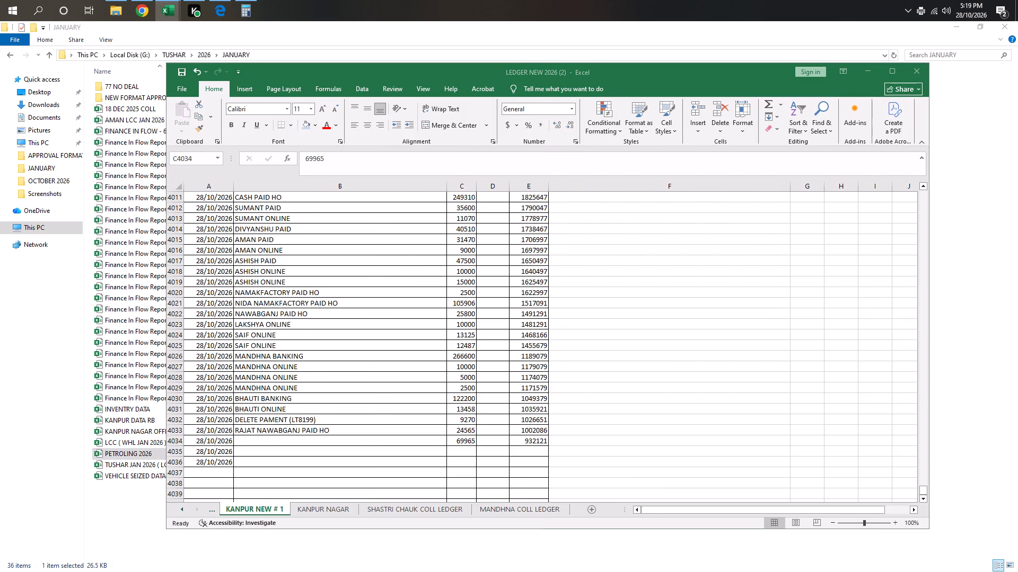
pyautogui.scroll(-4, 308, 400)
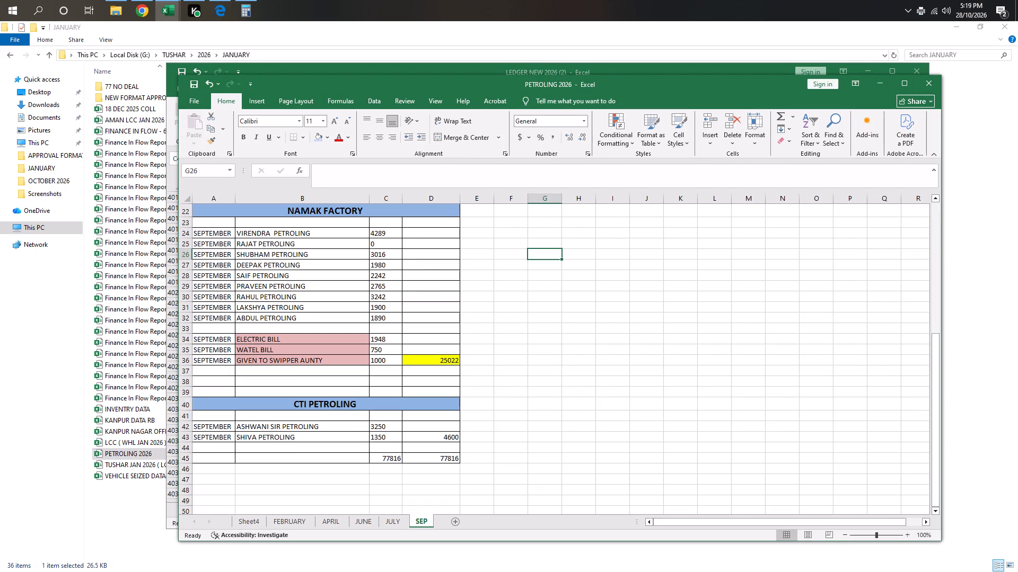
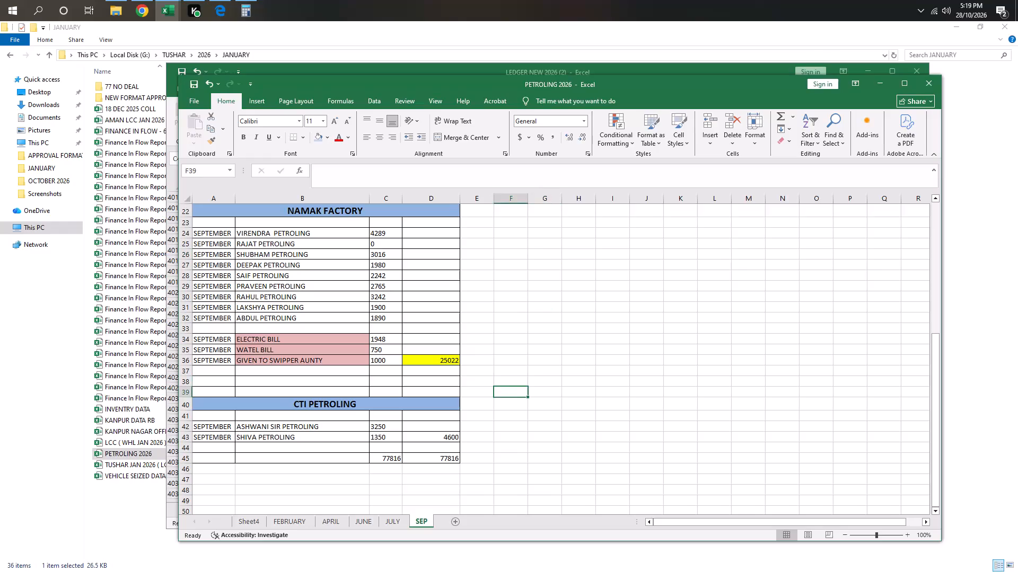
# Save the PETROLING 2026 workbook and close it.
pyautogui.hotkey('ctrl', 's')
pyautogui.click(916, 83)
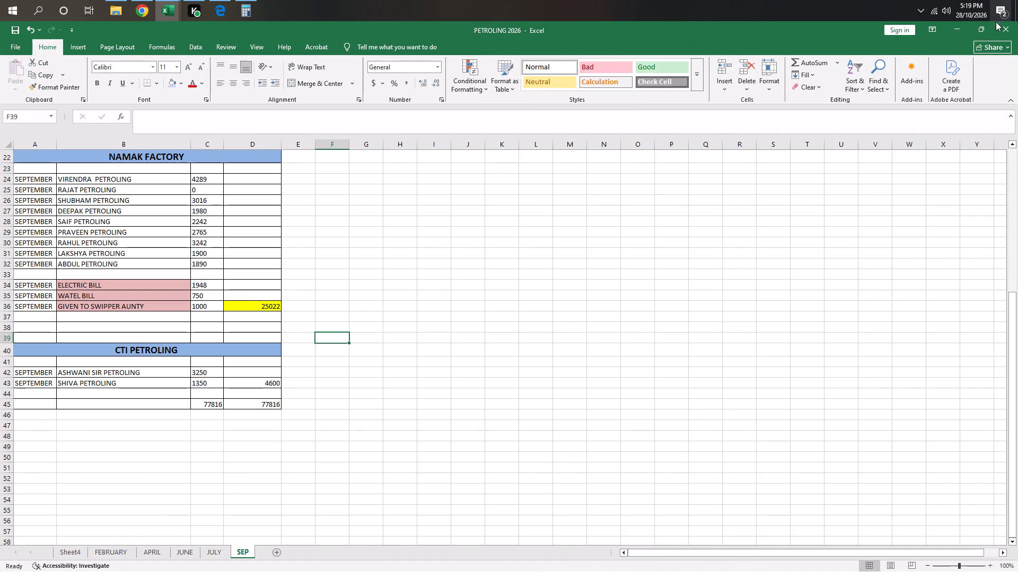
pyautogui.click(1002, 28)
# Save the LEDGER NEW 2026 (2) workbook with the 28/10/2026 entries and close it.
pyautogui.click(410, 318)
pyautogui.hotkey('ctrl', 's')
pyautogui.hotkey('ctrl', 's')
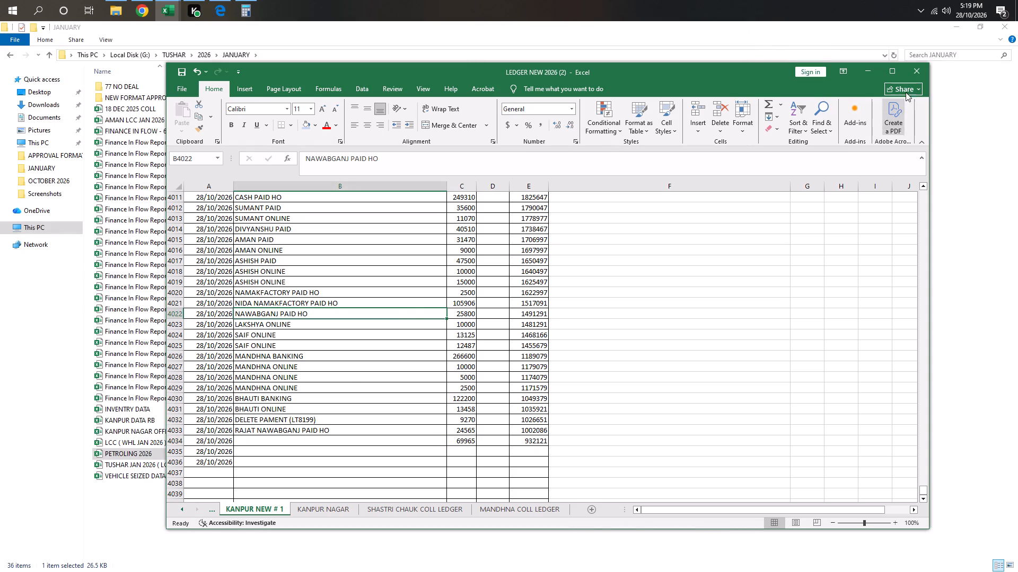
pyautogui.click(919, 74)
# Save and close the two Finance In Flow Report workbooks, dated 2026-10-27 and 2026-10-20.
pyautogui.click(569, 323)
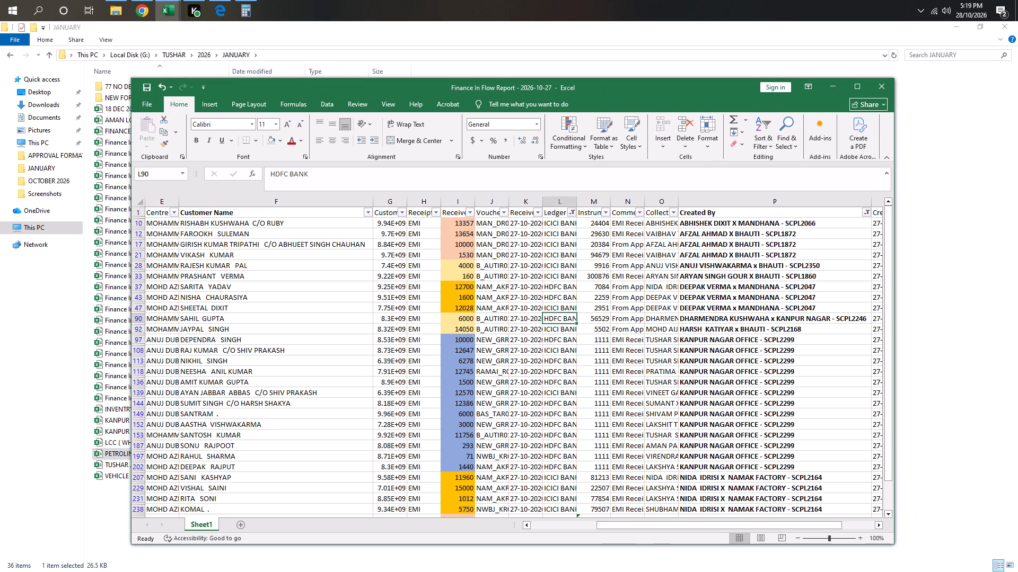
pyautogui.hotkey('ctrl', 's')
pyautogui.click(878, 87)
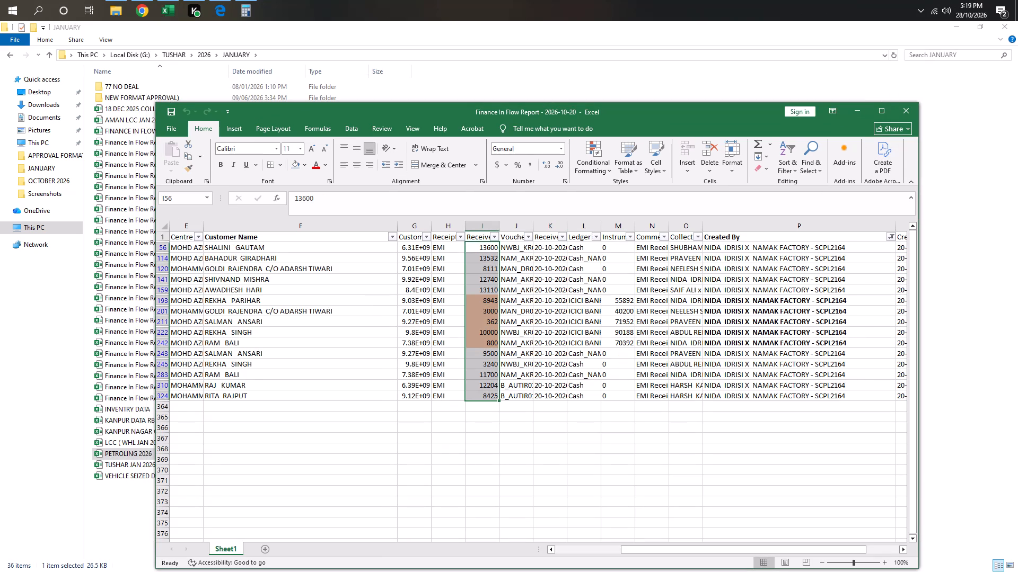
pyautogui.hotkey('ctrl', 's')
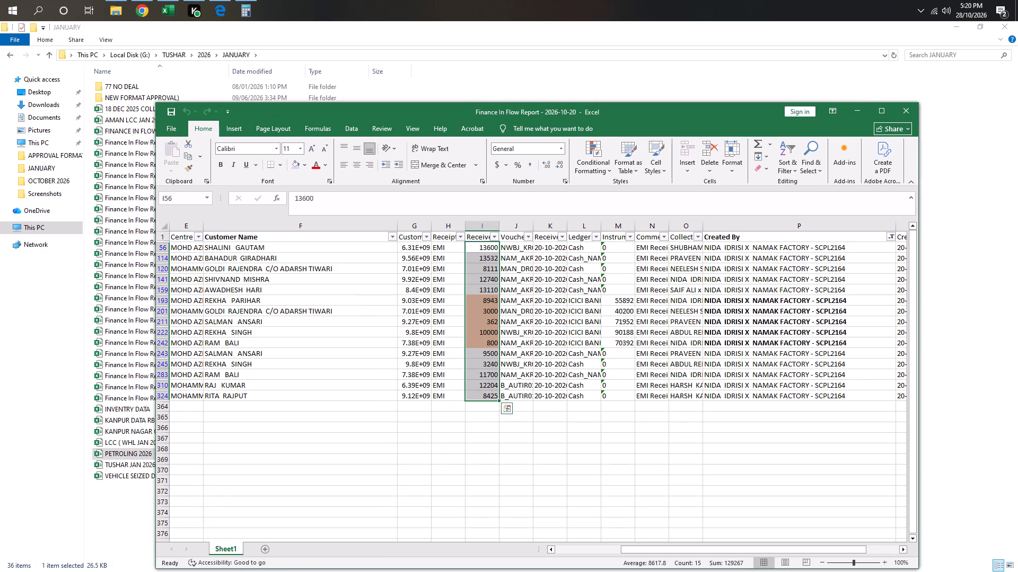
pyautogui.click(906, 112)
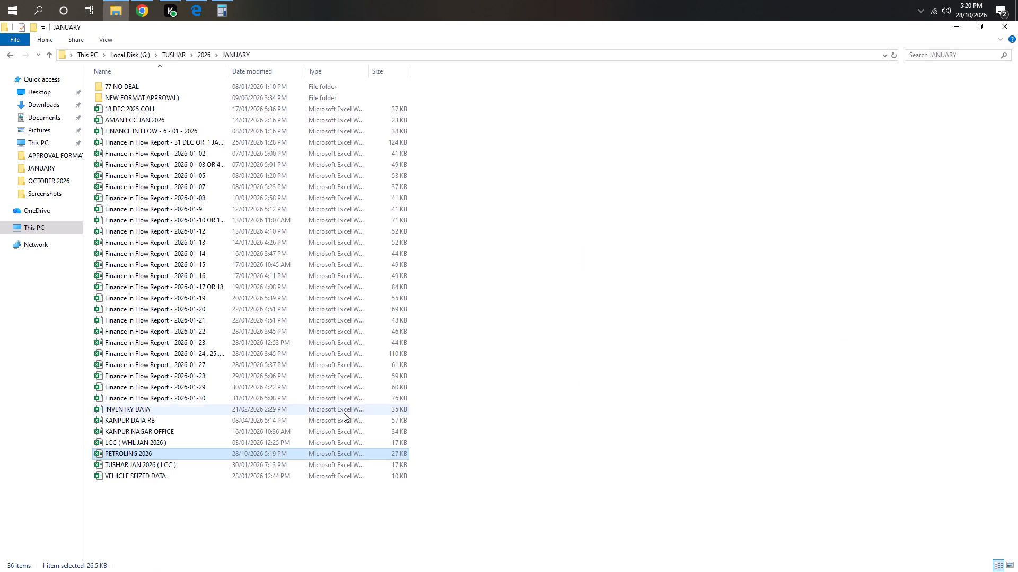
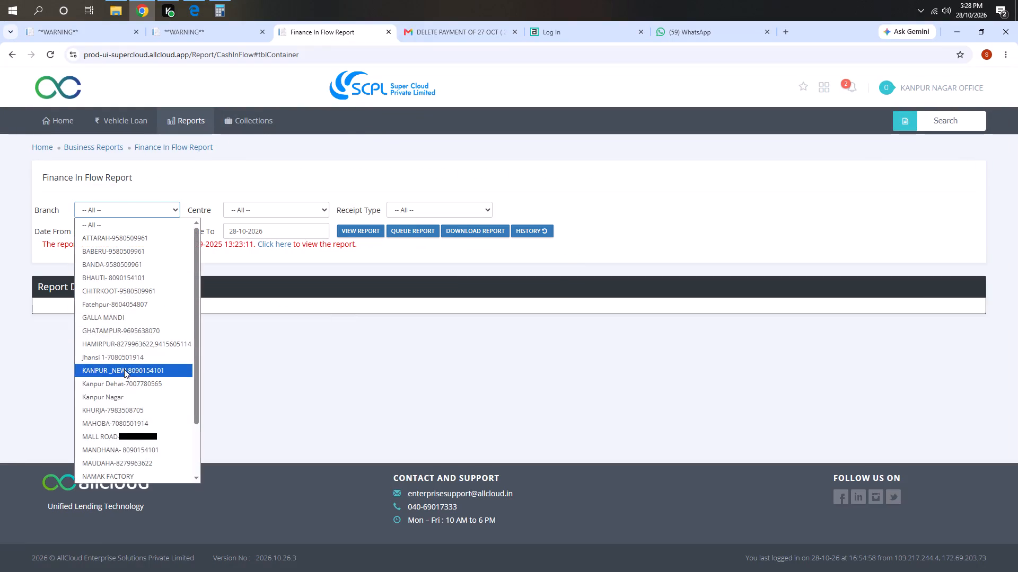
# Generate the Finance In Flow Report for the KANPUR _NEW branch, from 28-10-2026 to 28-10-2026.
pyautogui.click(348, 234)
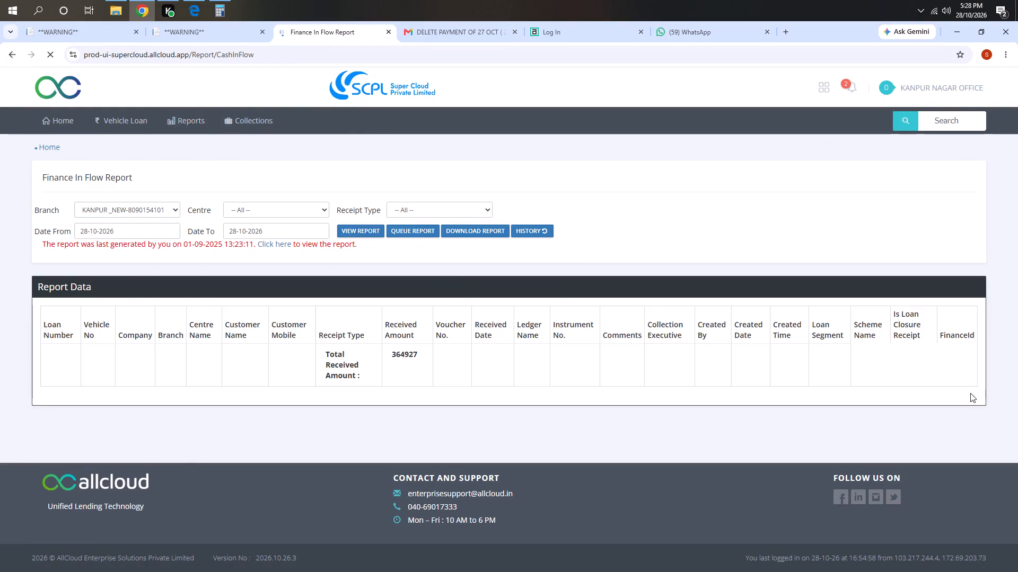
# Filter the report entries by AMAN and examine the matching receipts' amount, voucher and ledger columns.
pyautogui.scroll(5, 962, 379)
pyautogui.click(942, 317)
pyautogui.write('AM')
pyautogui.press('a')
pyautogui.press('n')
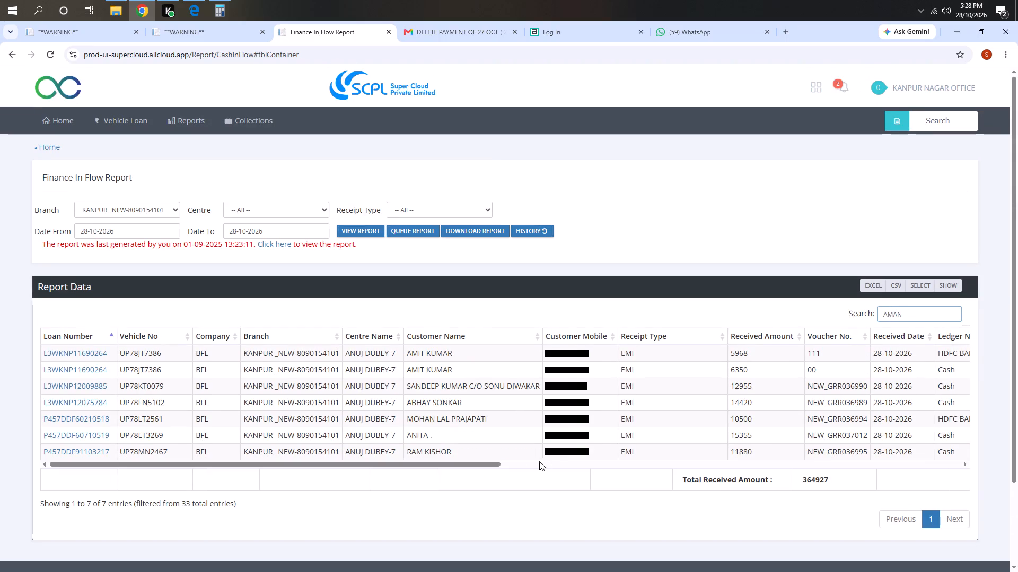
pyautogui.moveTo(480, 463); pyautogui.dragTo(496, 463)
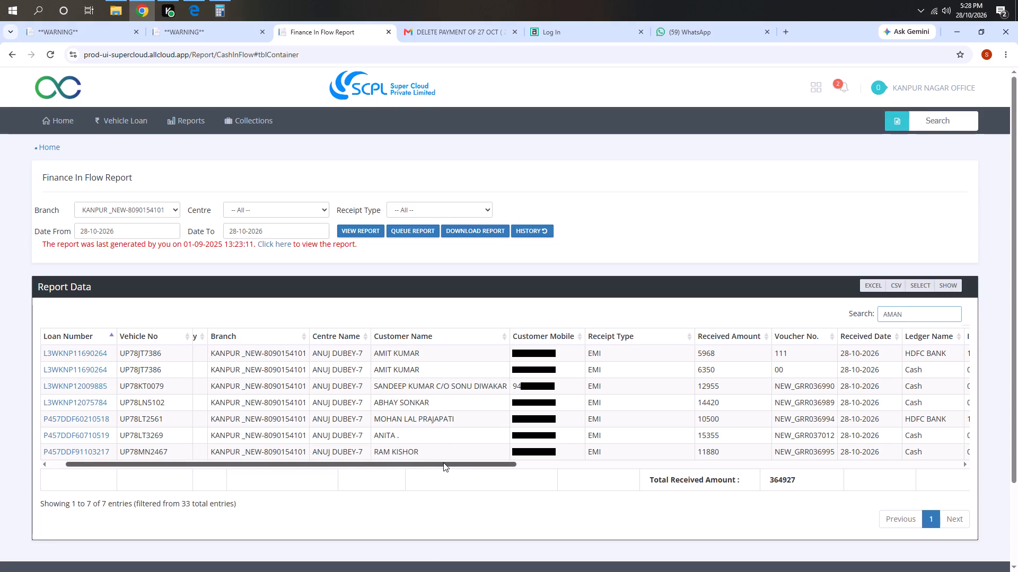
pyautogui.moveTo(443, 462); pyautogui.dragTo(480, 454)
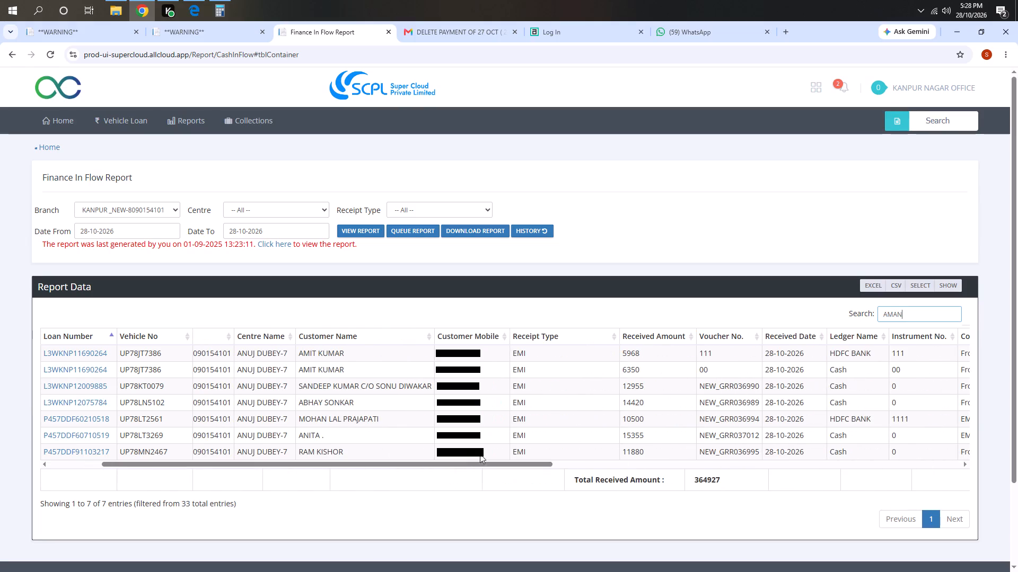
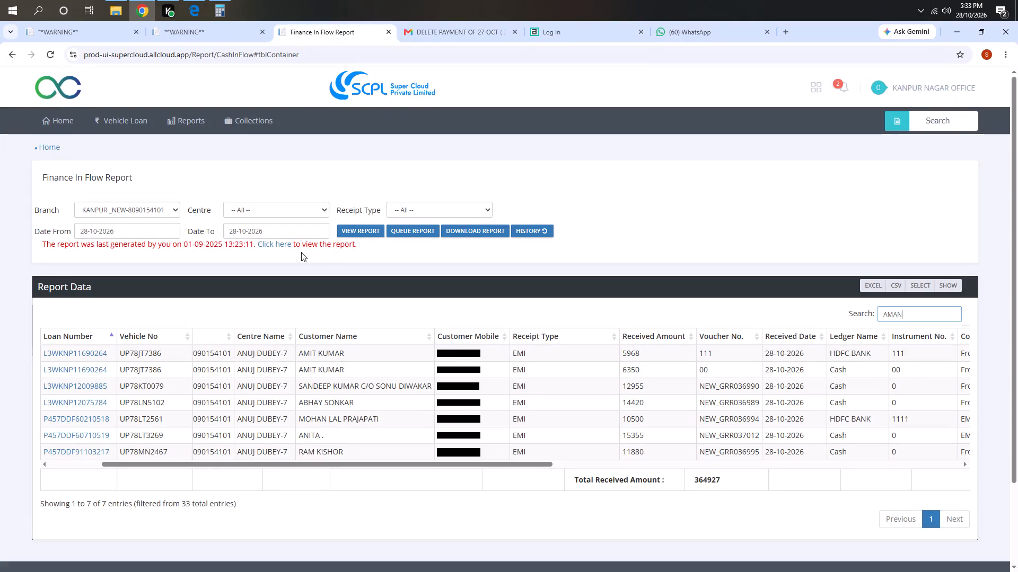
# Regenerate the Finance In Flow Report for KANPUR _NEW dated 28-10-2026 and examine the unfiltered receipts' customer, amount, voucher and ledger columns.
pyautogui.click(347, 238)
pyautogui.click(361, 229)
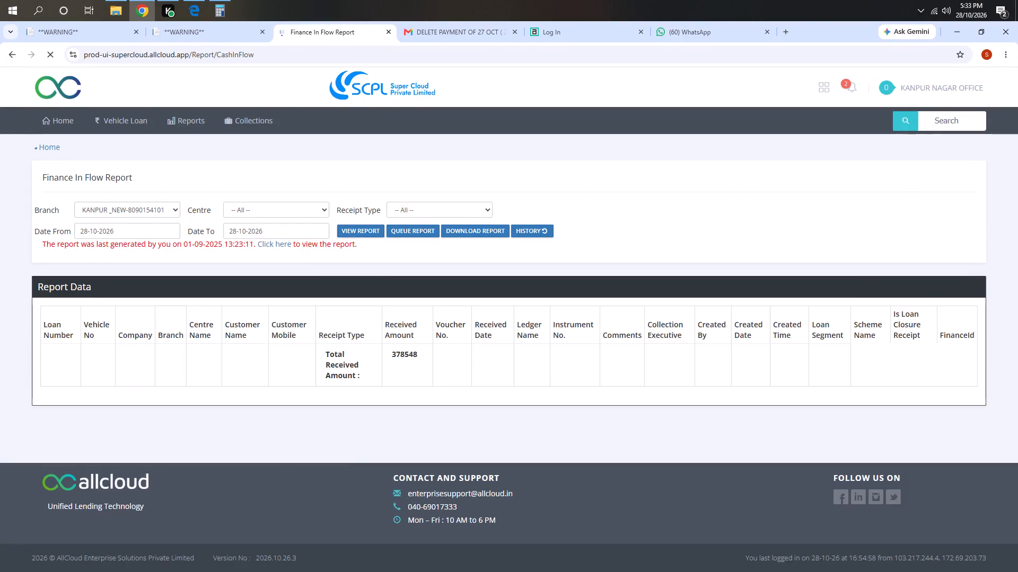
pyautogui.moveTo(483, 434); pyautogui.dragTo(495, 433)
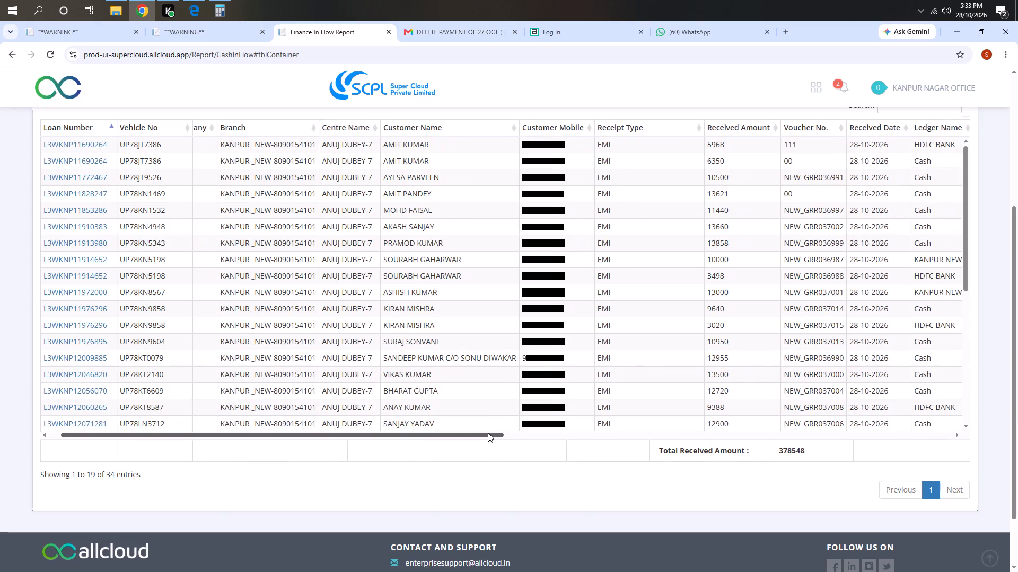
pyautogui.scroll(2, 385, 345)
pyautogui.scroll(1, 422, 369)
pyautogui.scroll(-3, 423, 369)
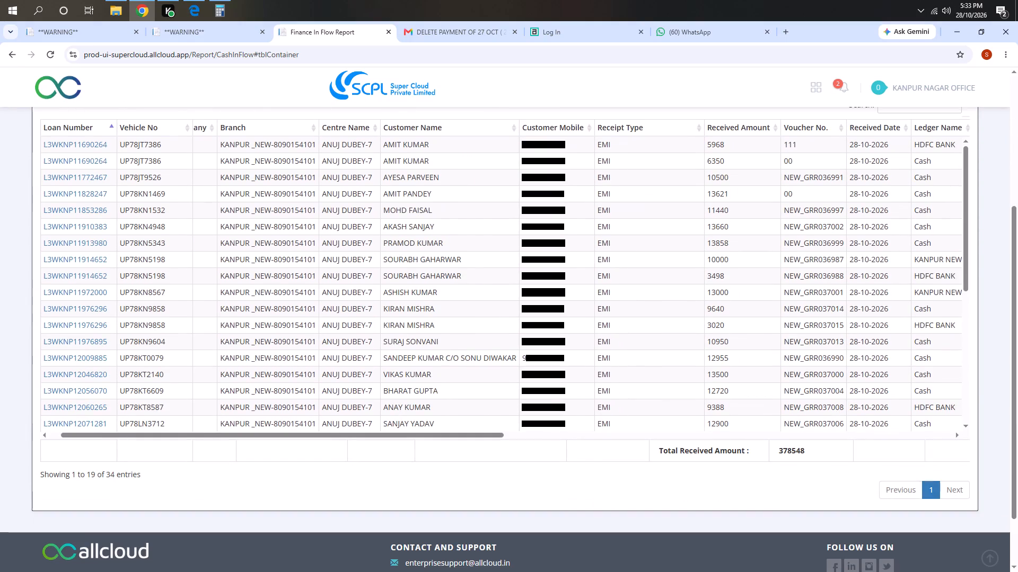
pyautogui.scroll(-3, 437, 368)
pyautogui.scroll(4, 428, 383)
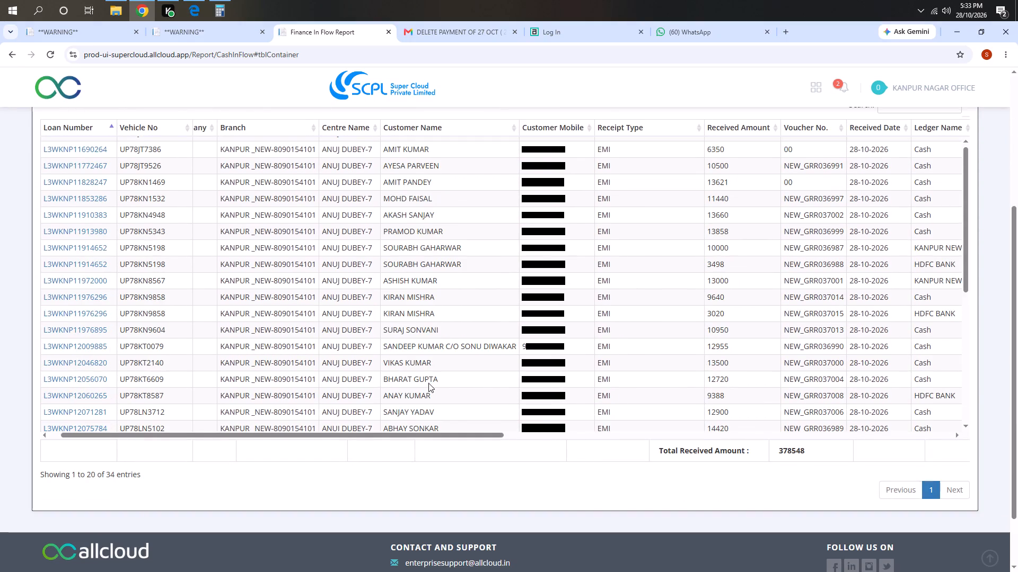
pyautogui.scroll(8, 428, 383)
pyautogui.scroll(3, 332, 364)
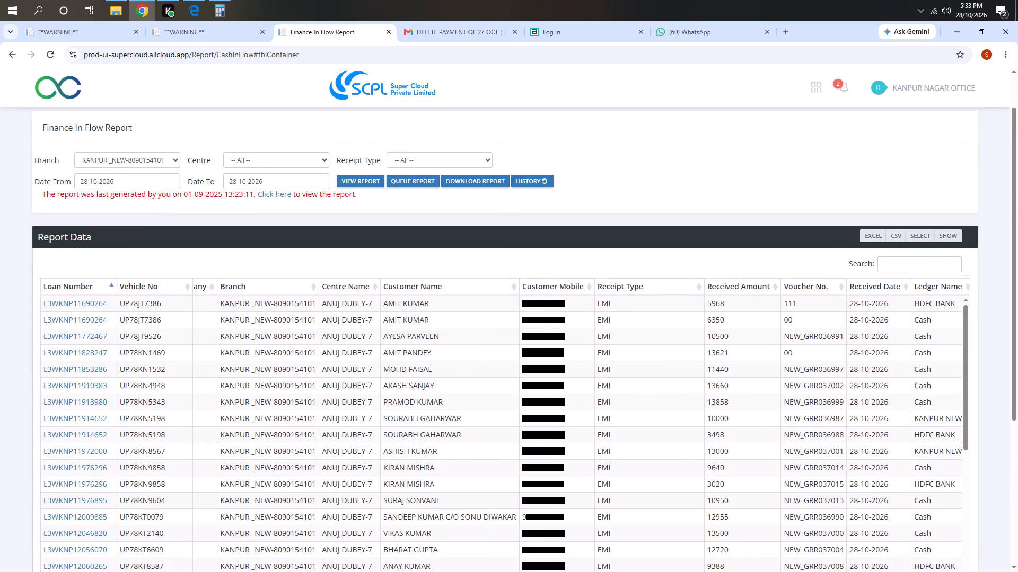
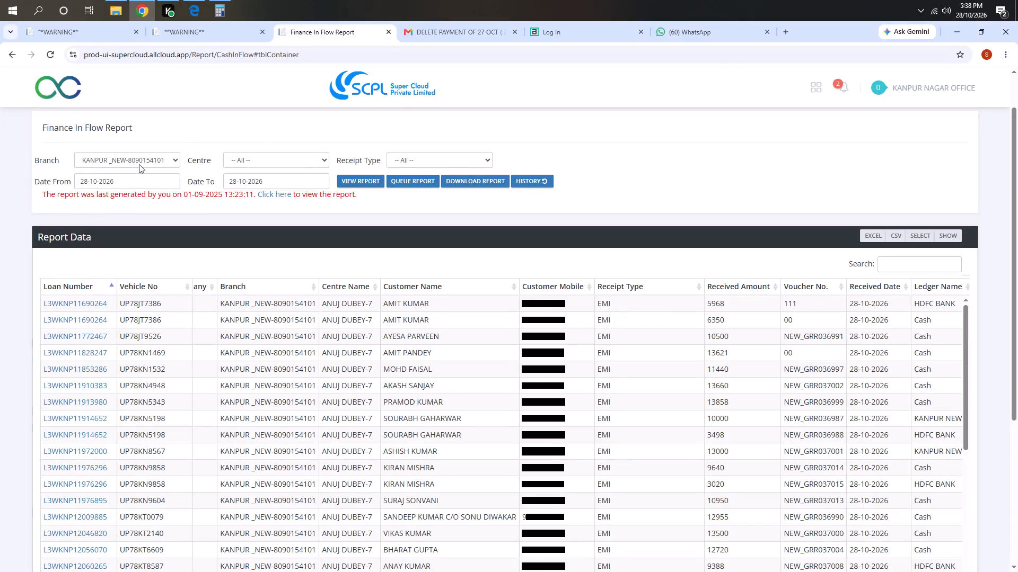
# Generate the Finance In Flow Report for KANPUR _NEW with both dates set to 30-09-2026, and examine the total received amount.
pyautogui.click(138, 164)
pyautogui.click(210, 189)
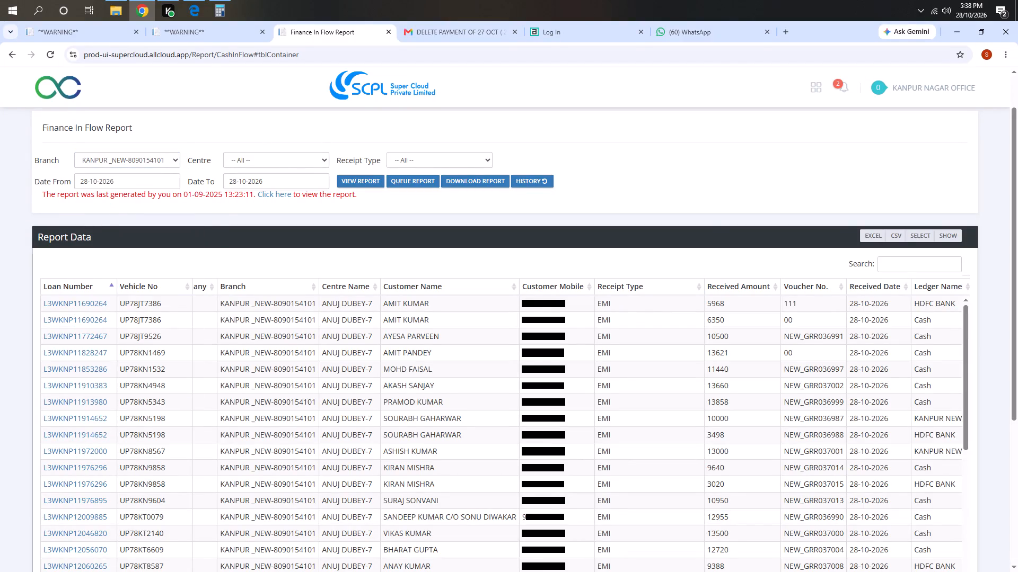
pyautogui.click(153, 181)
pyautogui.click(75, 194)
pyautogui.click(84, 196)
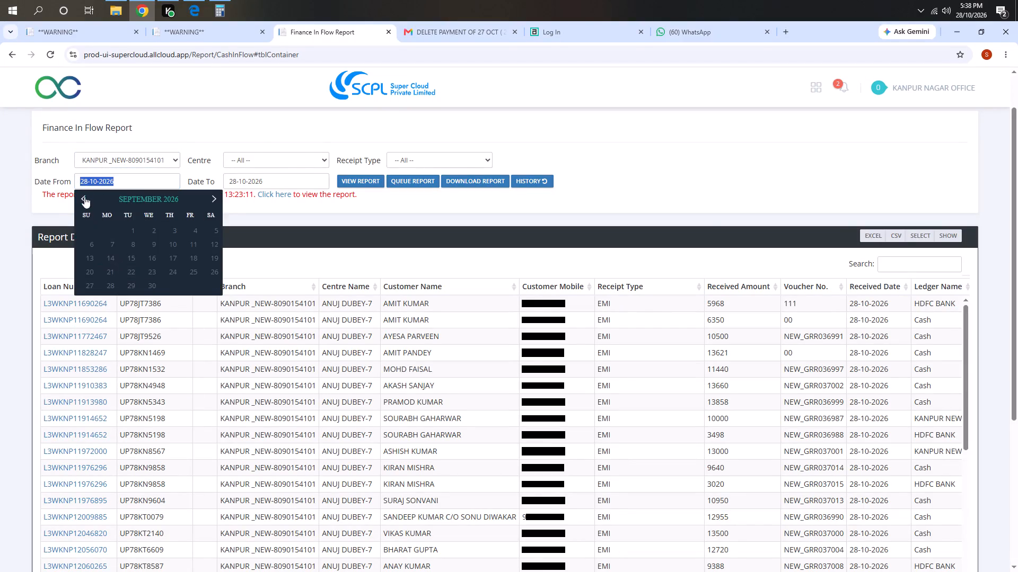
pyautogui.click(152, 285)
pyautogui.click(273, 181)
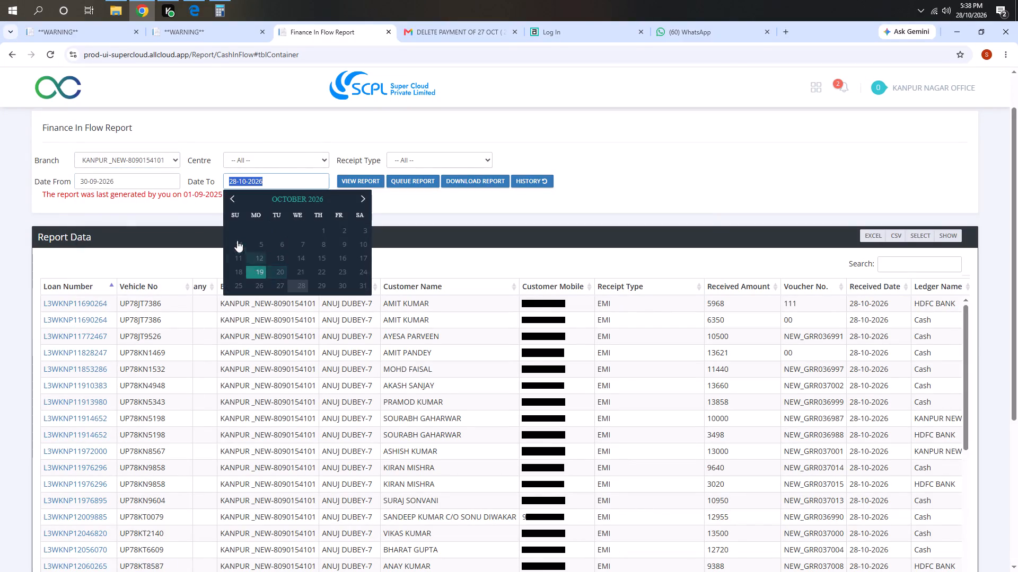
pyautogui.click(232, 201)
pyautogui.click(301, 292)
pyautogui.click(301, 288)
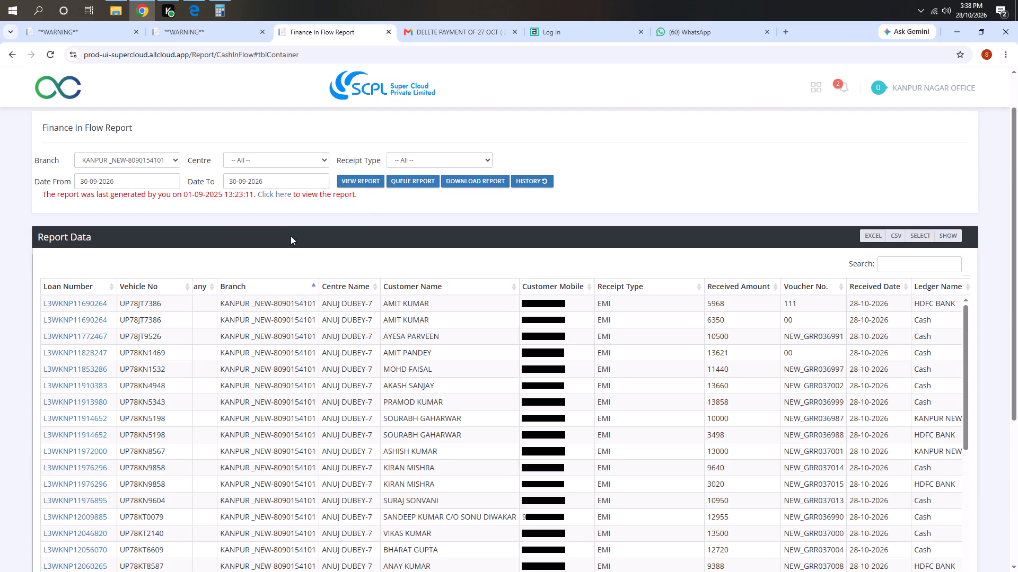
pyautogui.click(353, 177)
pyautogui.scroll(-2, 326, 299)
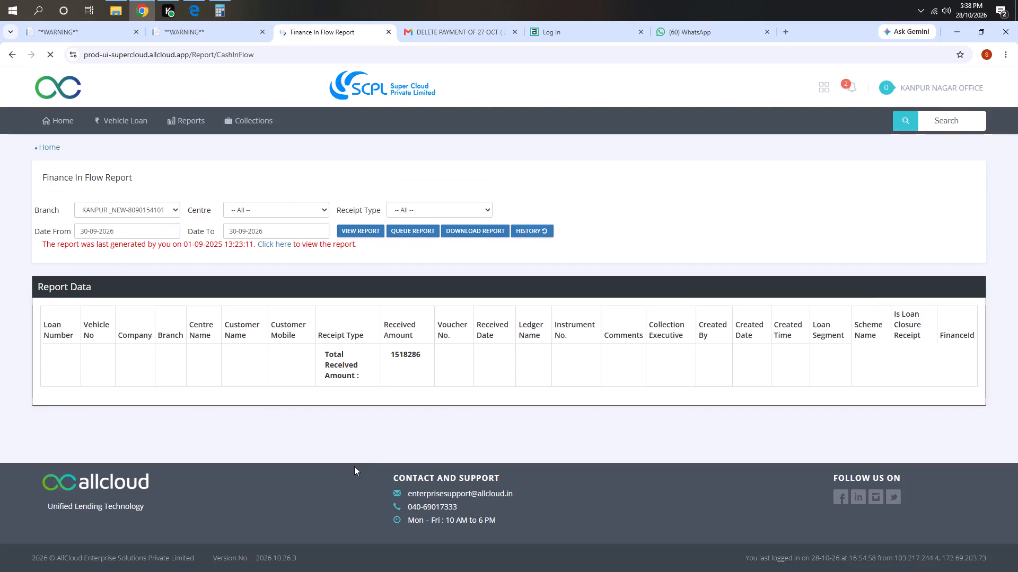
pyautogui.moveTo(408, 425); pyautogui.dragTo(420, 424)
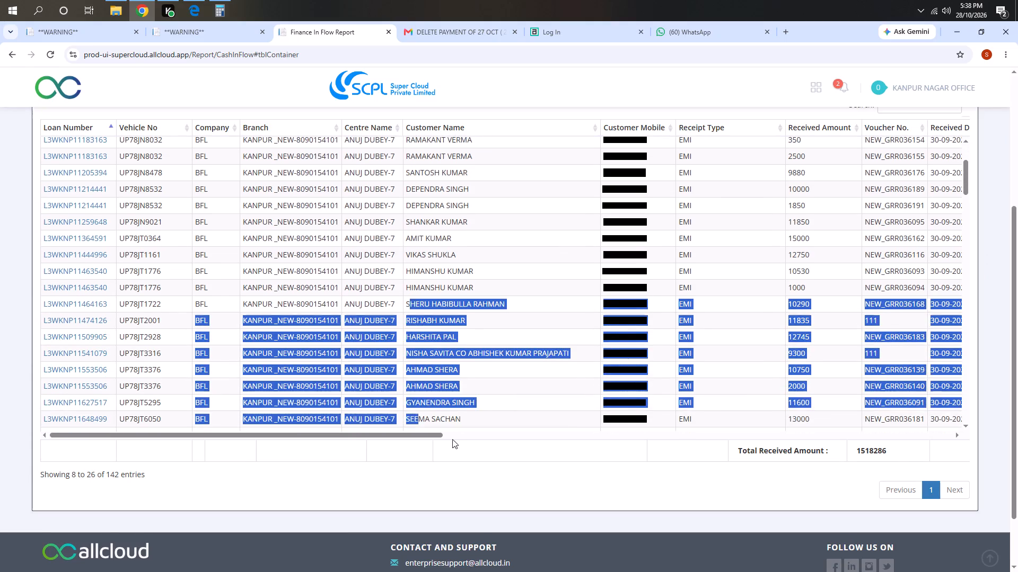
pyautogui.moveTo(440, 436); pyautogui.dragTo(454, 434)
pyautogui.click(449, 453)
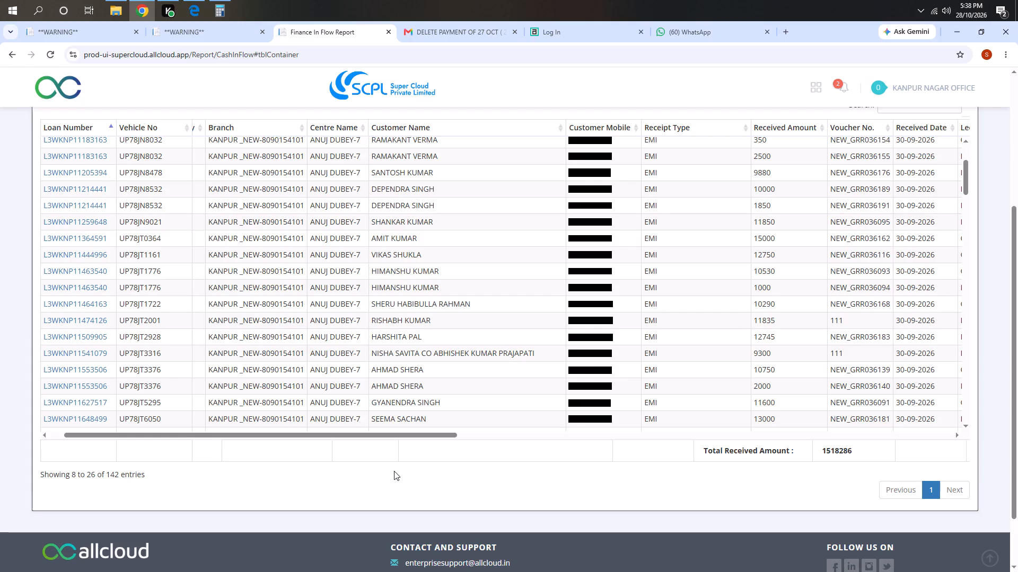
pyautogui.scroll(10, 135, 270)
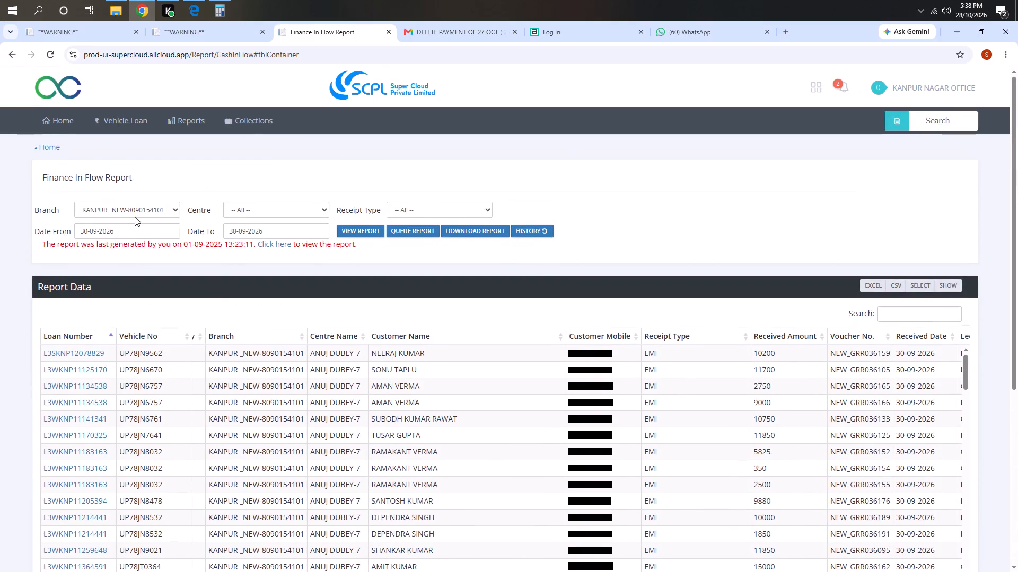
# Generate the Finance In Flow Report for KANPUR _NEW with both the from and to dates set to 29-09-2026.
pyautogui.click(135, 227)
pyautogui.click(133, 336)
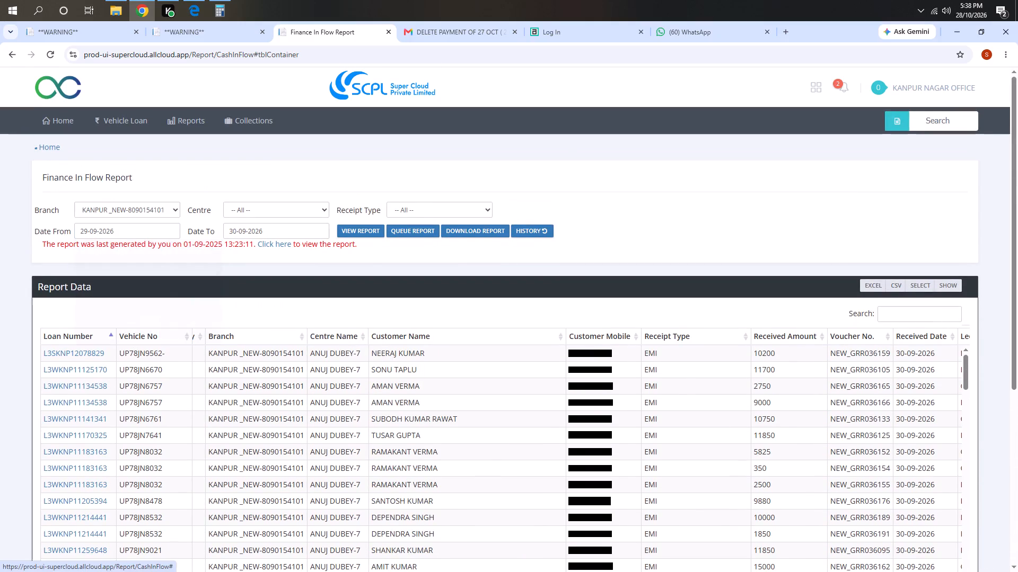
pyautogui.click(263, 219)
pyautogui.click(268, 234)
pyautogui.click(276, 333)
pyautogui.click(345, 223)
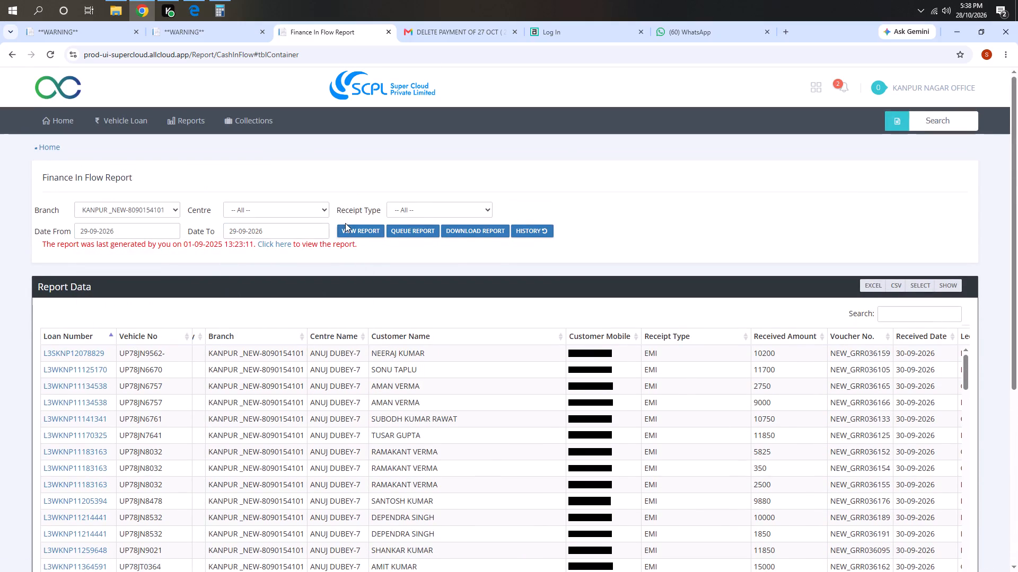
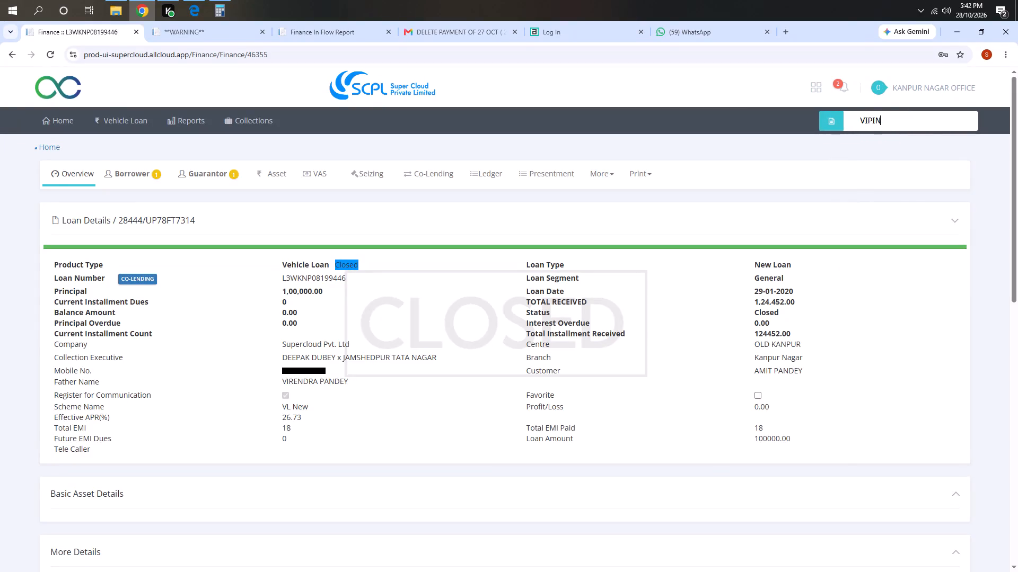
# Search the lending portal's customers for VIPIN and look through the matching customers' locations, vehicle numbers and loan numbers.
pyautogui.press('Return')
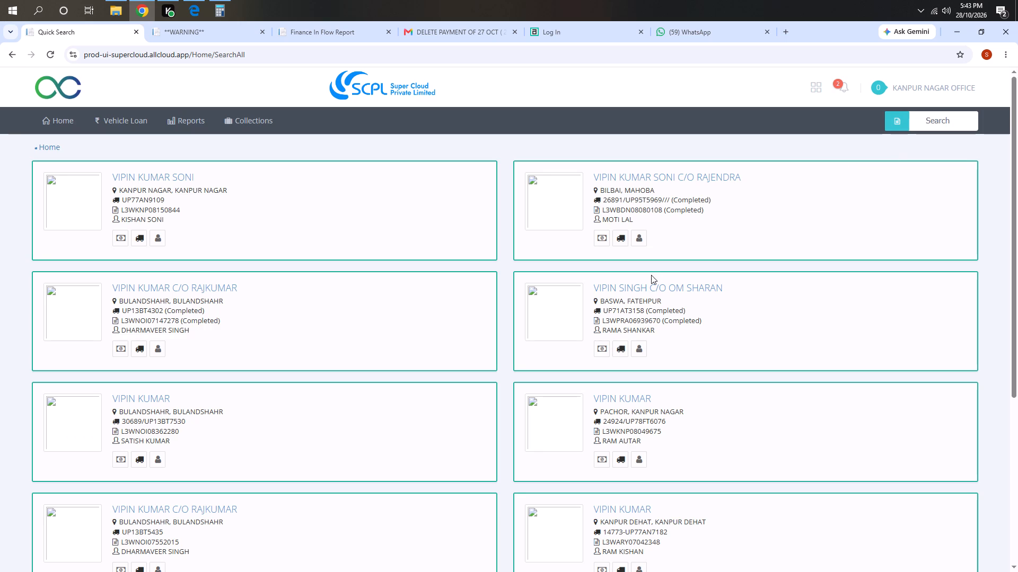
pyautogui.scroll(-2, 369, 286)
pyautogui.scroll(-2, 455, 301)
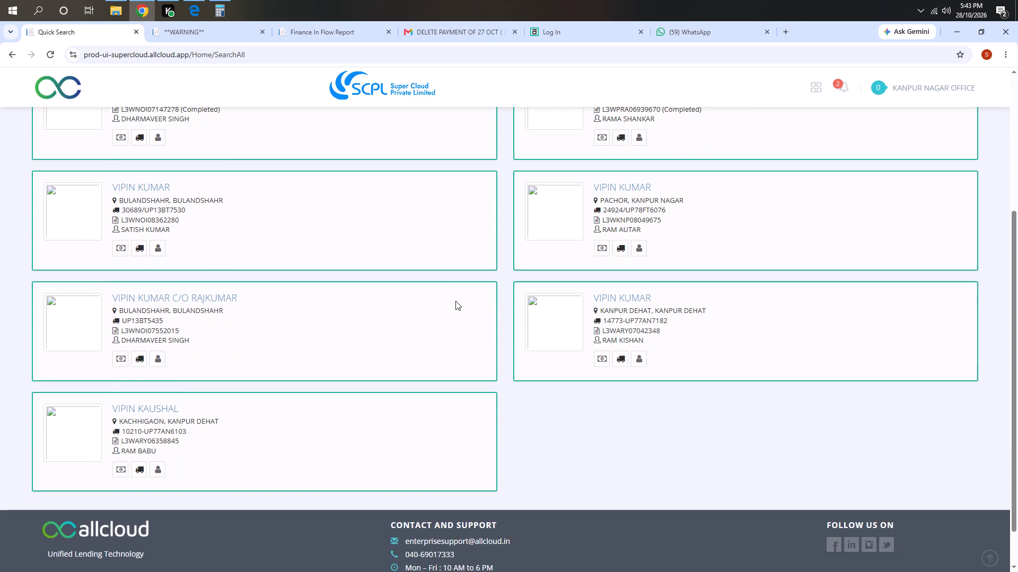
pyautogui.scroll(8, 503, 328)
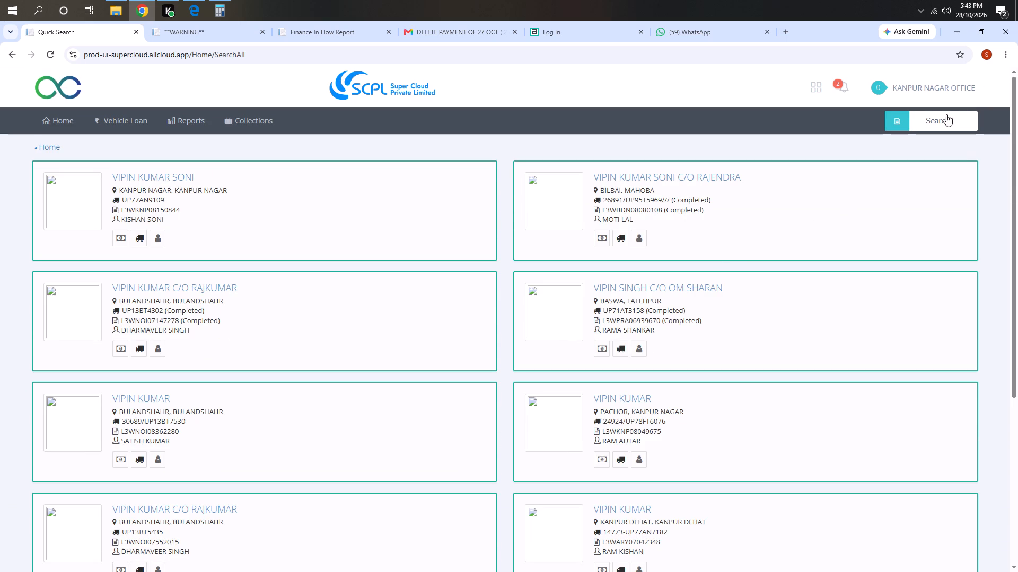
# Search the loan records for SUMIT.
pyautogui.click(946, 114)
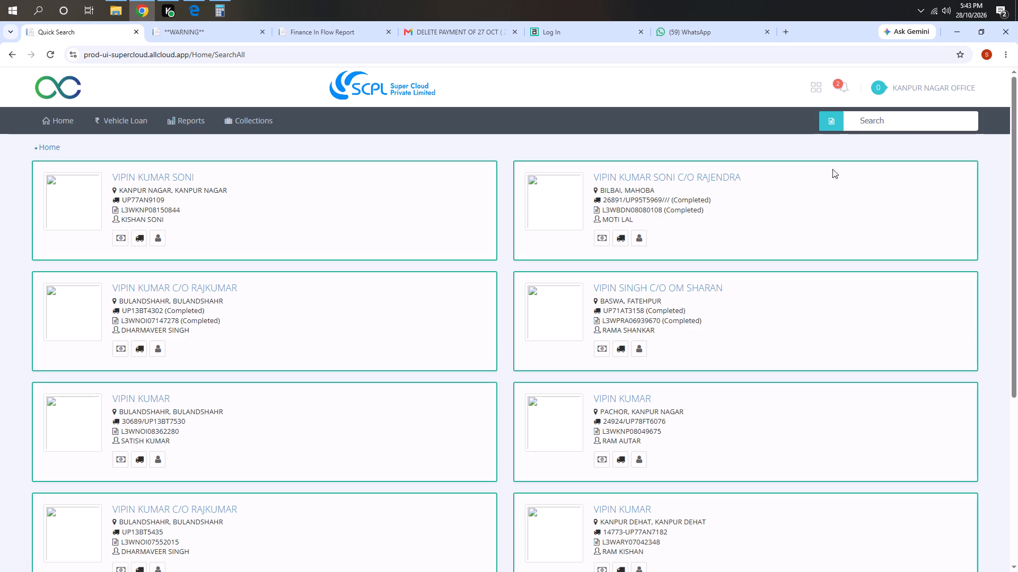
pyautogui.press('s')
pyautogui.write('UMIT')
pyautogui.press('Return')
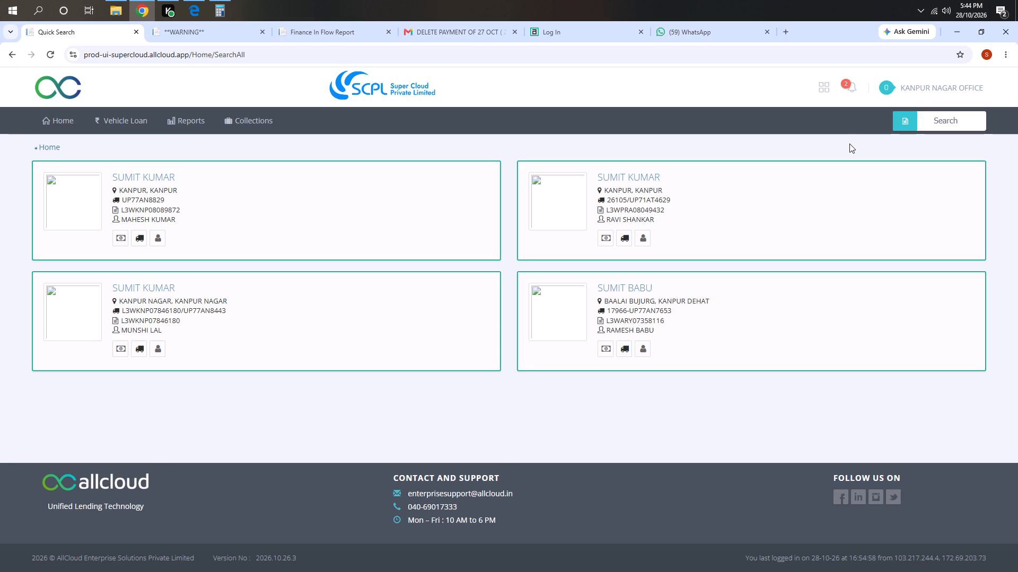
pyautogui.click(938, 122)
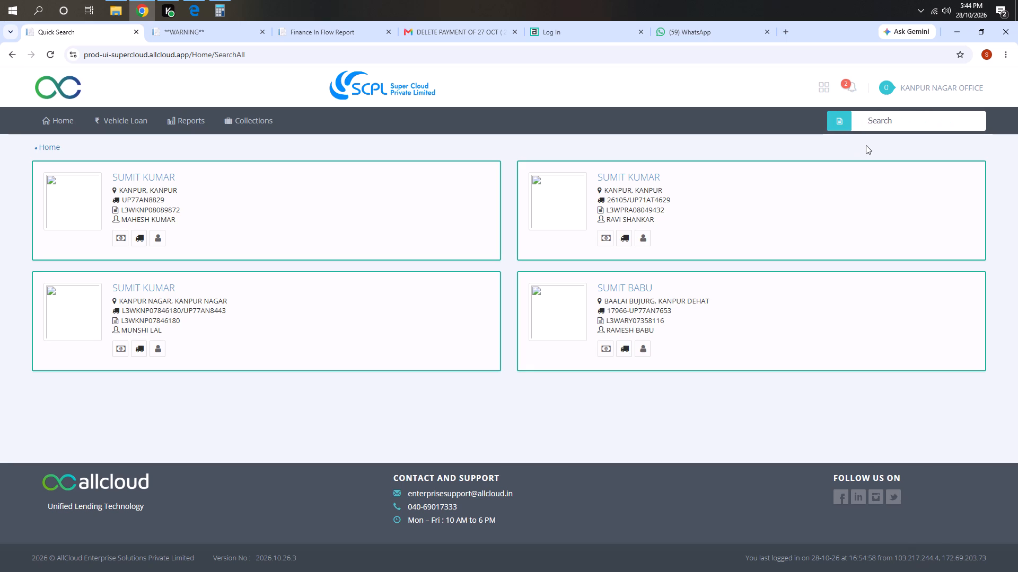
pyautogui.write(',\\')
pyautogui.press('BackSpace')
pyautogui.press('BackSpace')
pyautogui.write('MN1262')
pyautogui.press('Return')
pyautogui.click(120, 237)
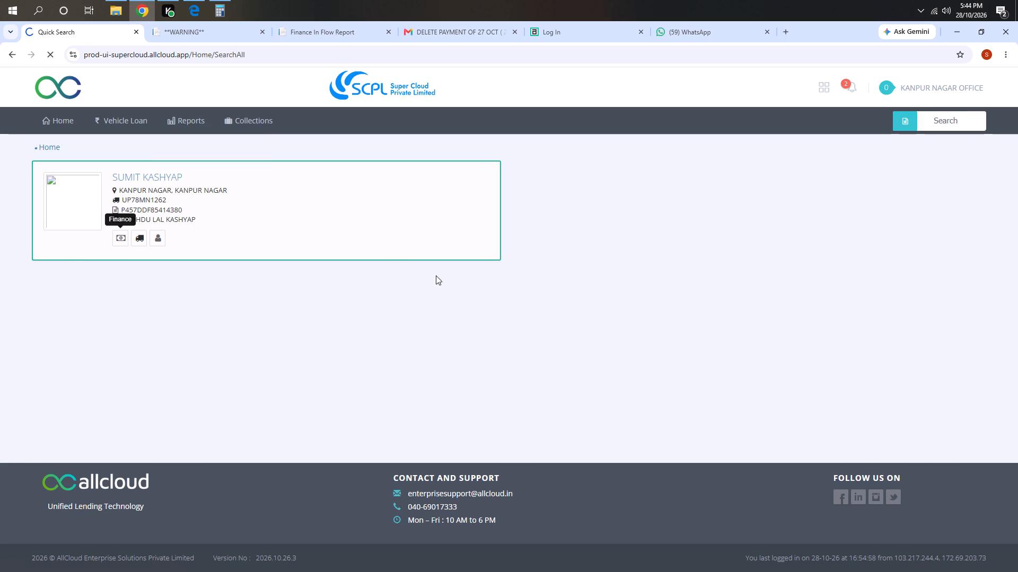
# Print one copy of the payment receipt for installment 7, due 26-10-2026, from the loan schedule and close the receipt.
pyautogui.scroll(-3, 436, 275)
pyautogui.scroll(-11, 217, 278)
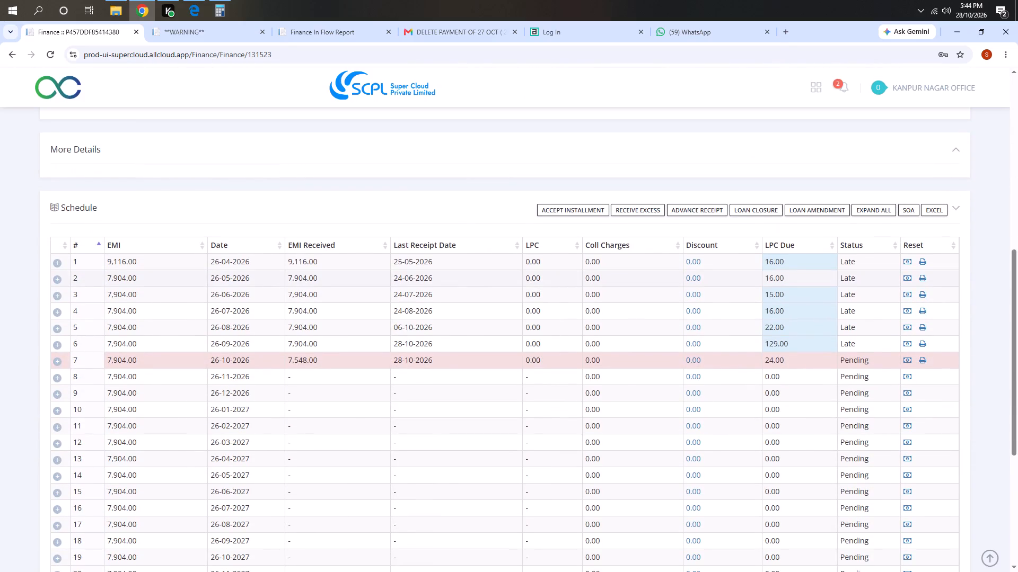
pyautogui.scroll(-5, 434, 323)
pyautogui.scroll(3, 398, 325)
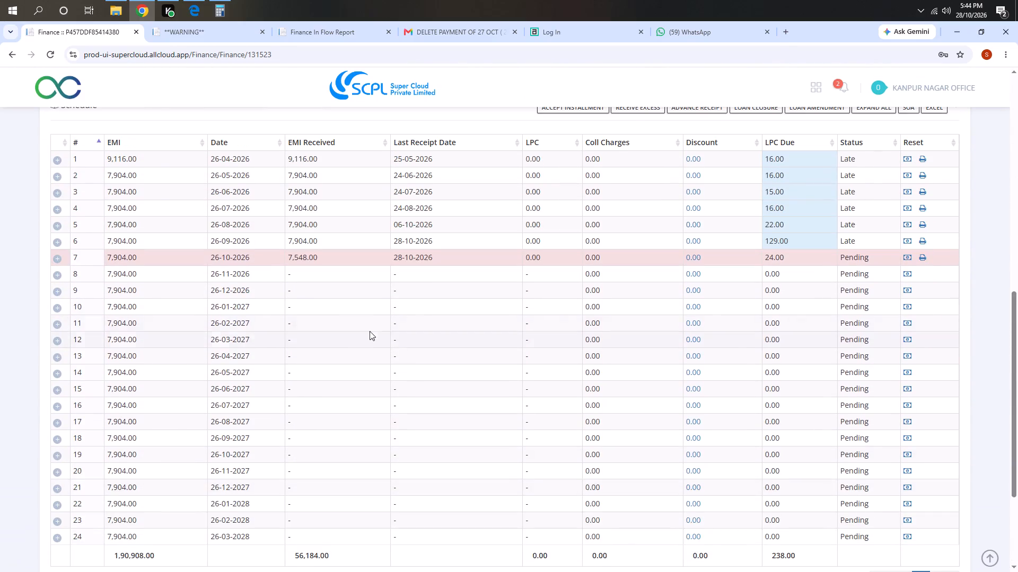
pyautogui.scroll(-2, 372, 329)
pyautogui.scroll(2, 372, 329)
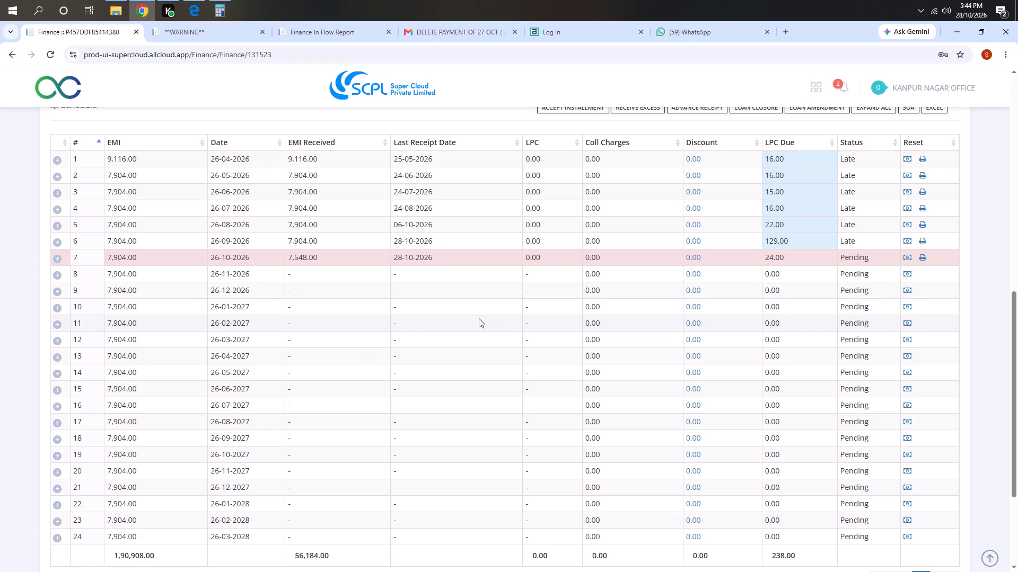
pyautogui.tripleClick(921, 257)
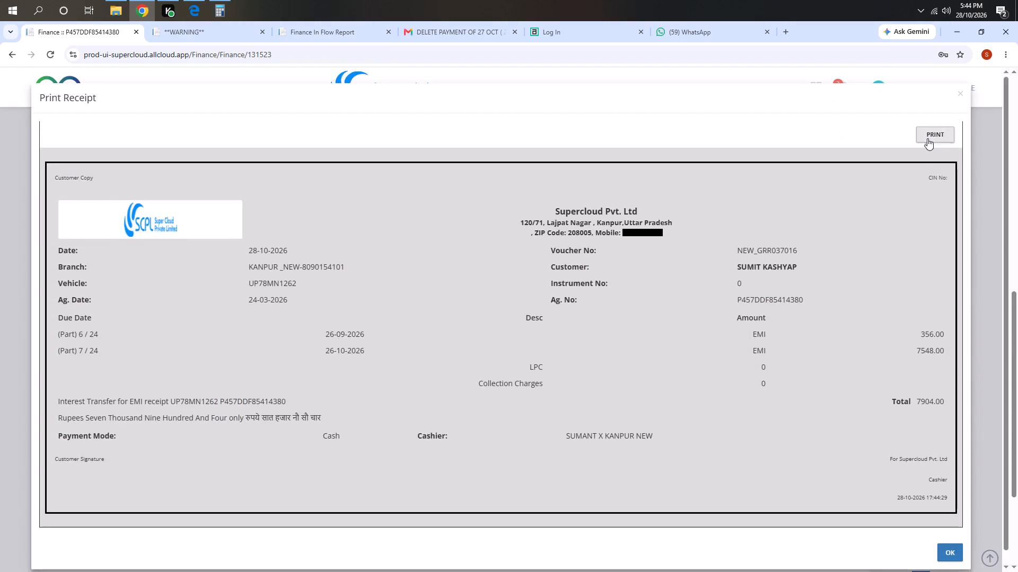
pyautogui.click(927, 138)
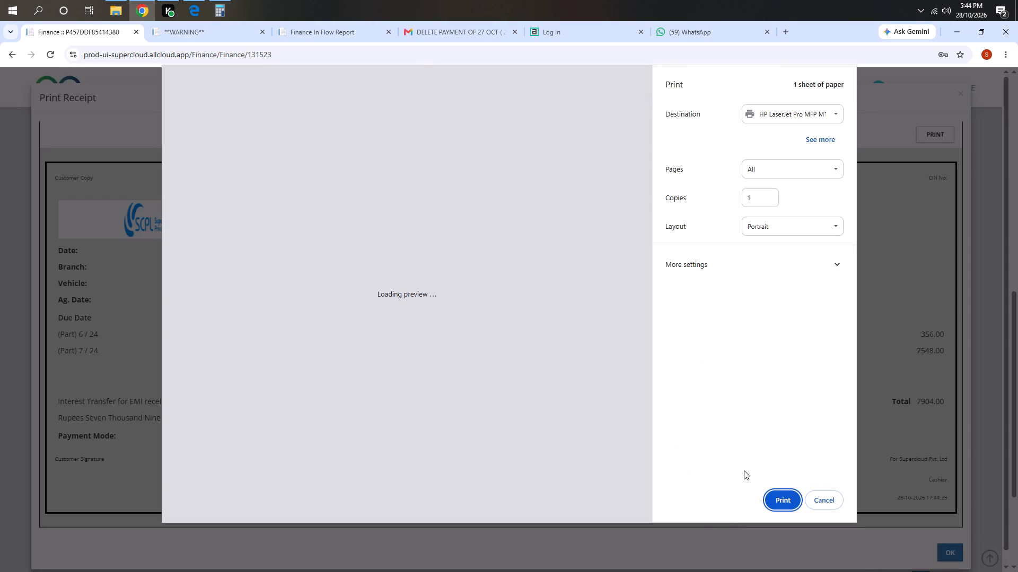
pyautogui.click(781, 493)
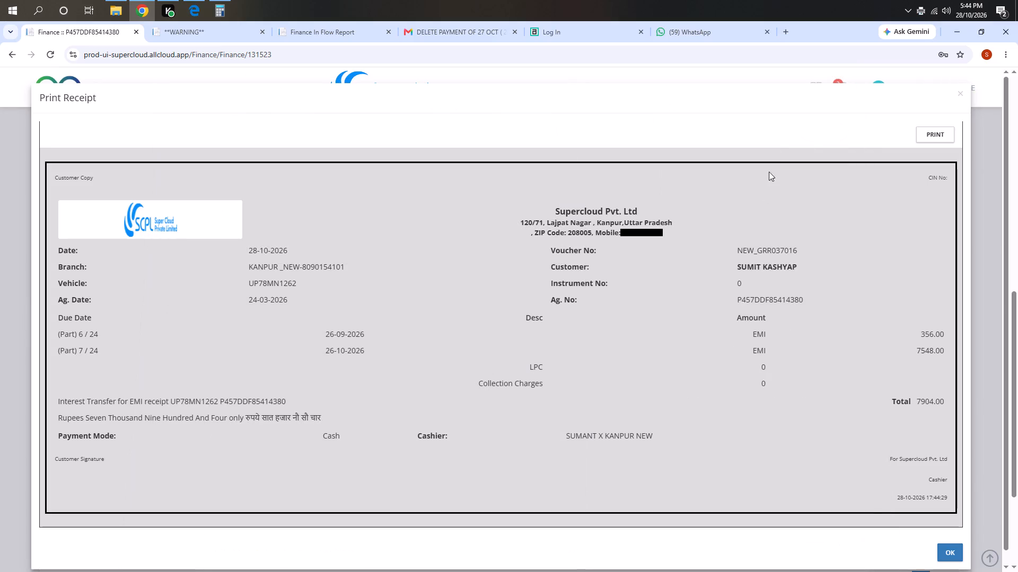
pyautogui.tripleClick(957, 93)
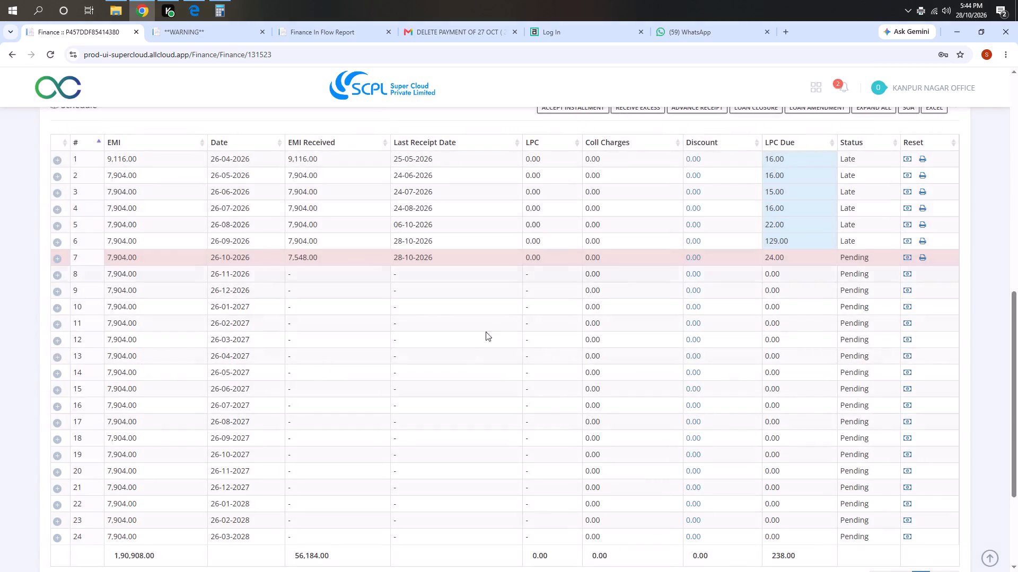
pyautogui.scroll(3, 460, 351)
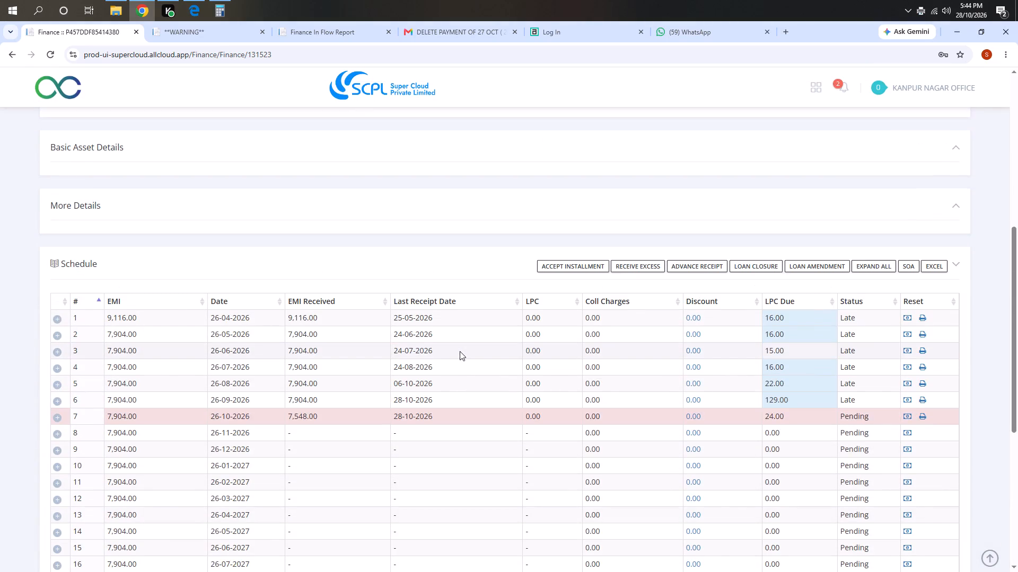